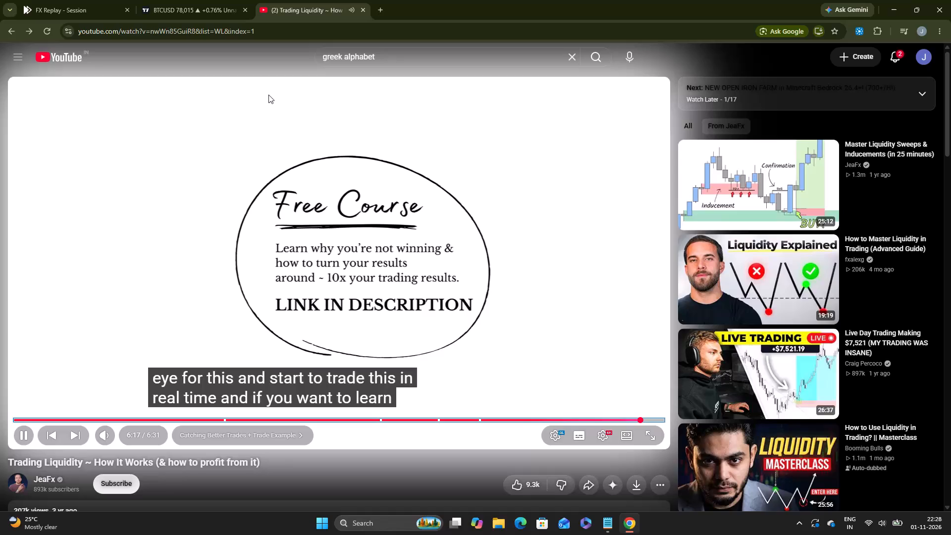
Close the YouTube video tab and switch from TradingView to the FX Replay session with the XAUUSD chart.
click(350, 9)
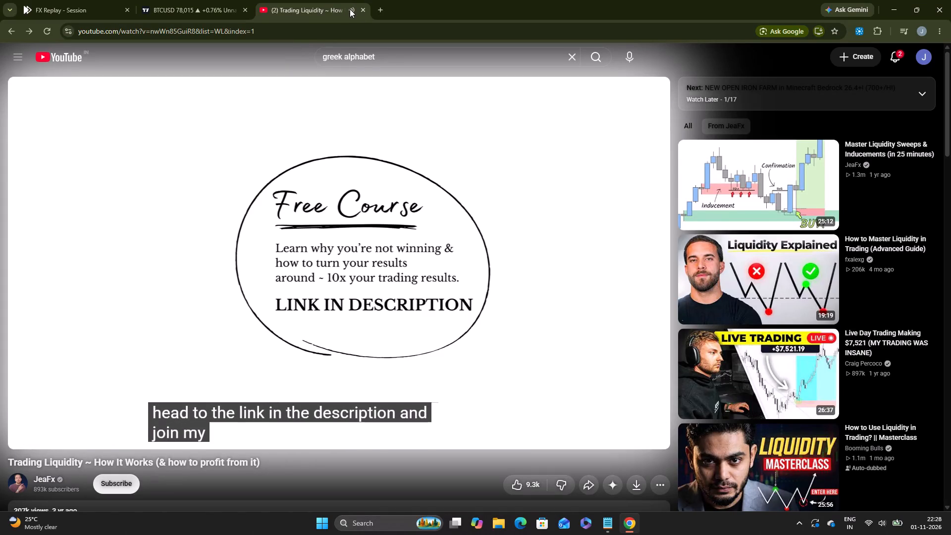
click(361, 8)
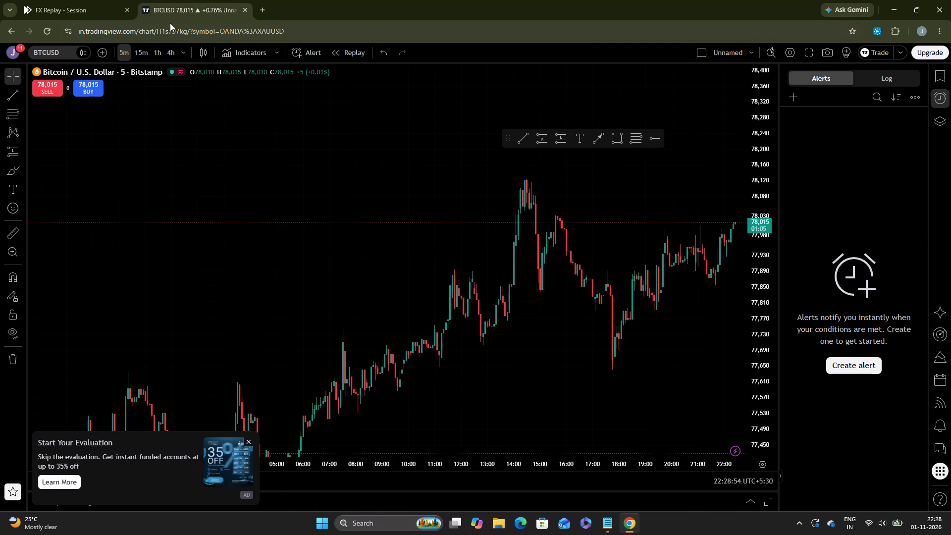
drag(552, 311, 403, 218)
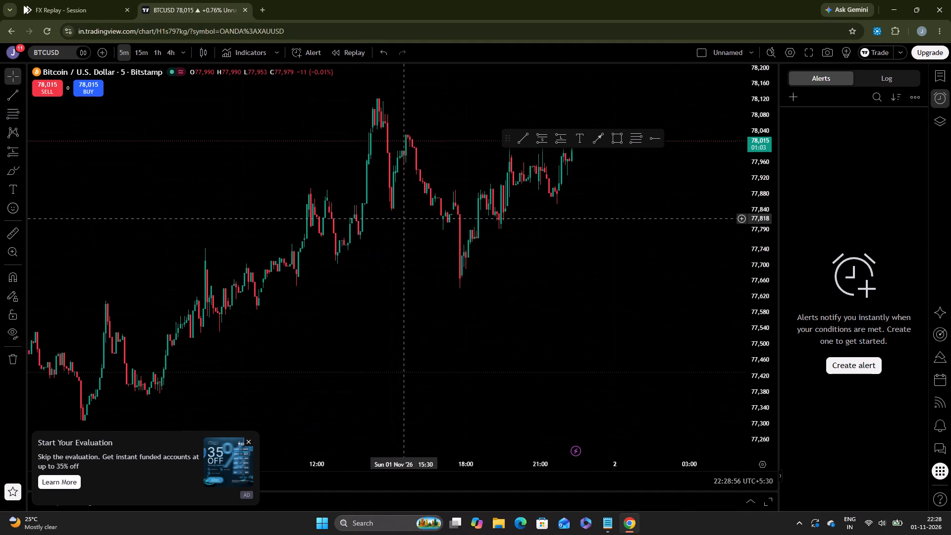
drag(403, 218, 432, 239)
click(96, 11)
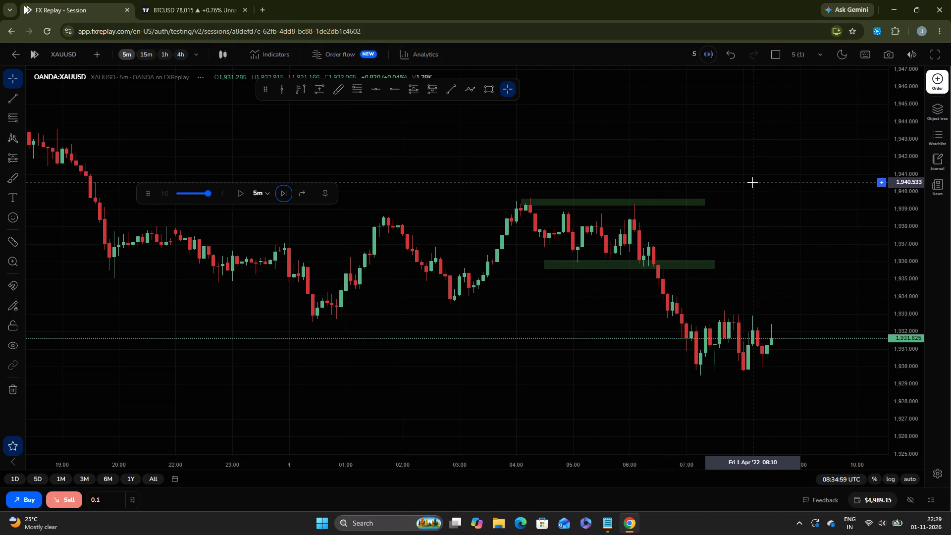
Display the XAUUSD replay chart in full screen and remove all existing drawings from it.
key(F11)
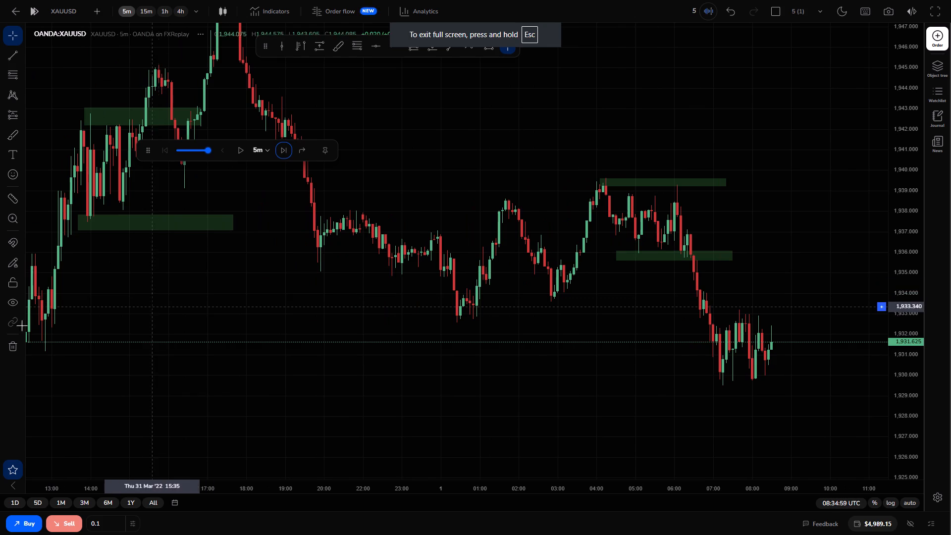
click(17, 353)
drag(292, 323, 469, 229)
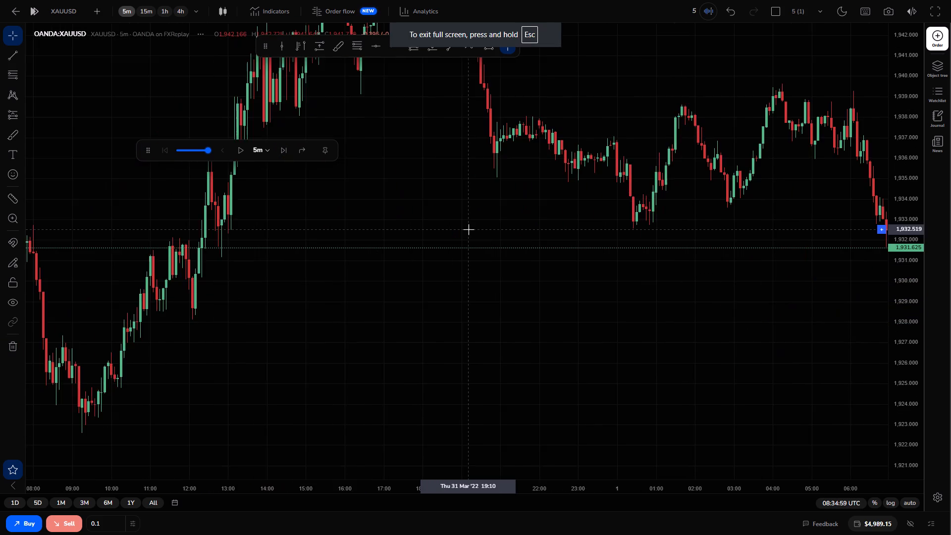
drag(913, 203, 889, 329)
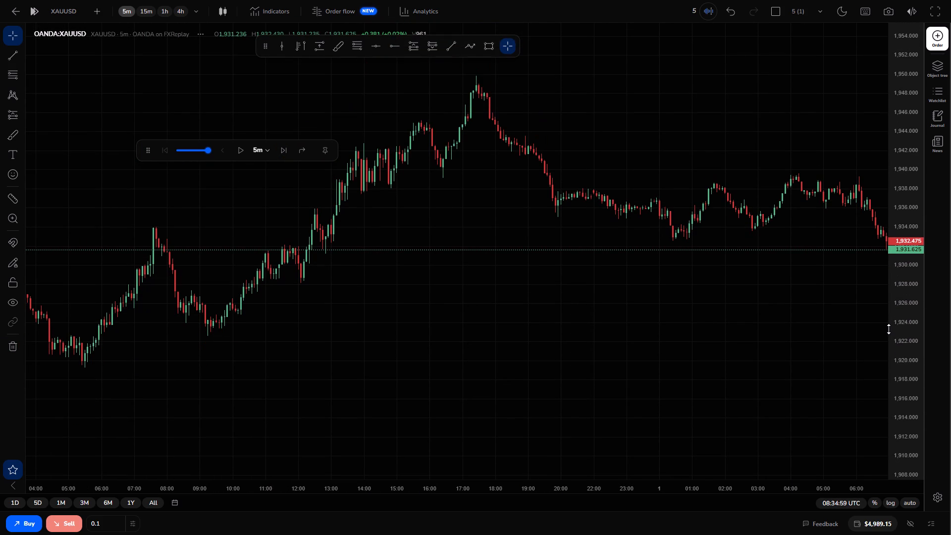
click(933, 7)
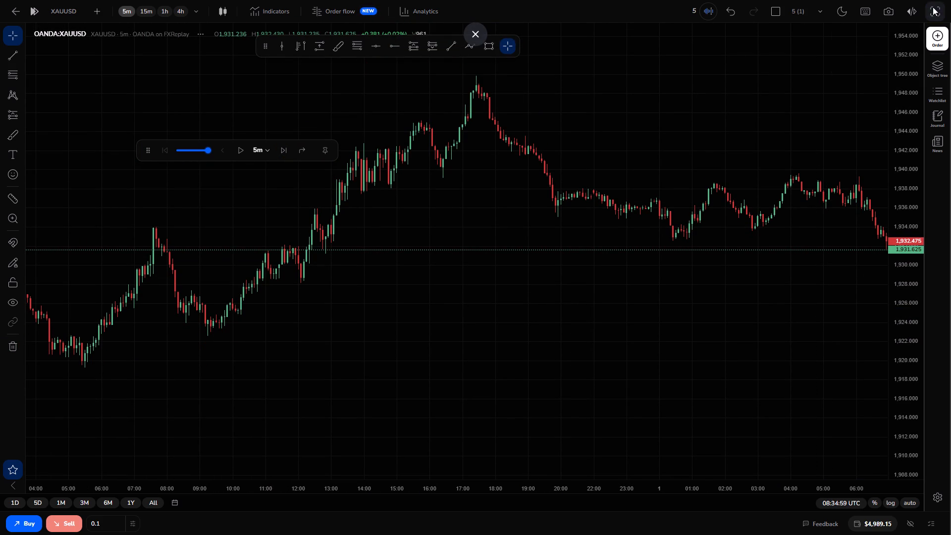
click(888, 39)
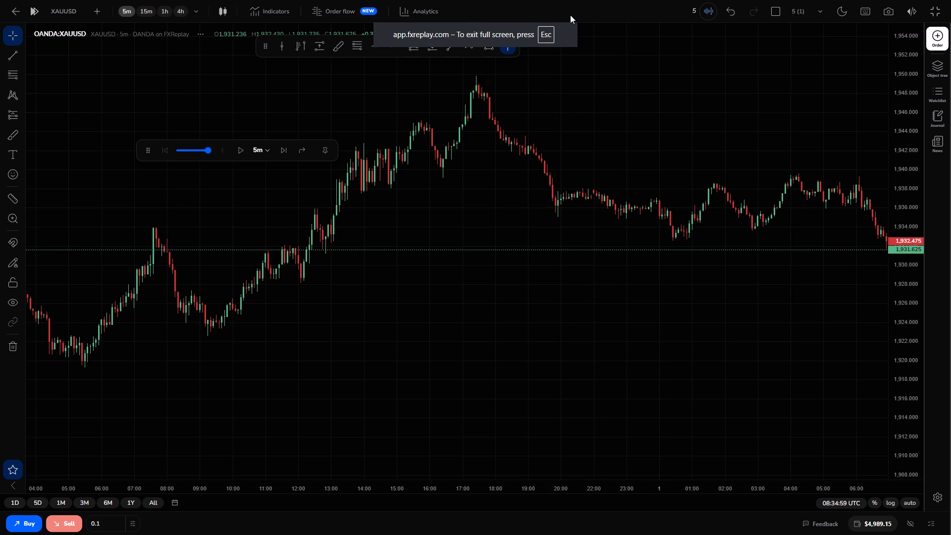
Examine the XAUUSD price structure on the 4-hour timeframe, and again on the 5-minute timeframe.
drag(769, 231, 626, 263)
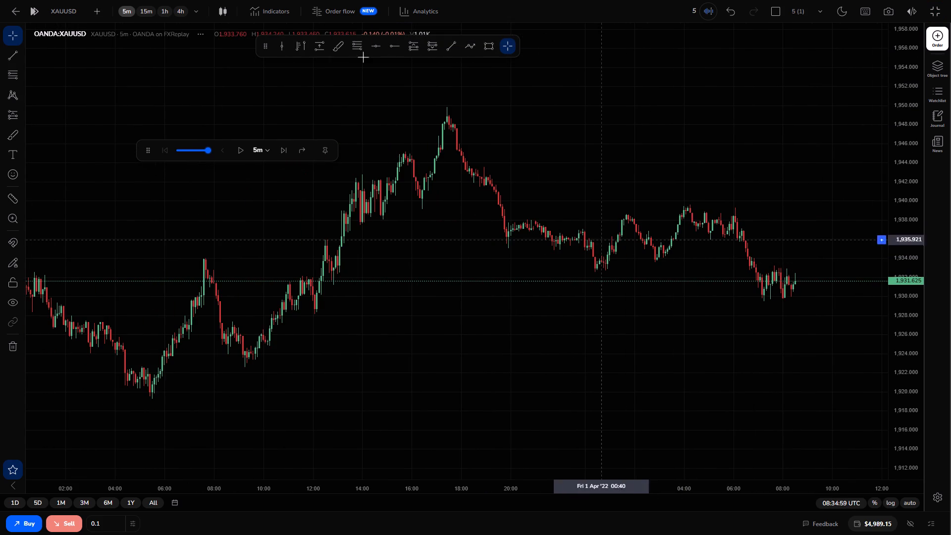
double_click(183, 13)
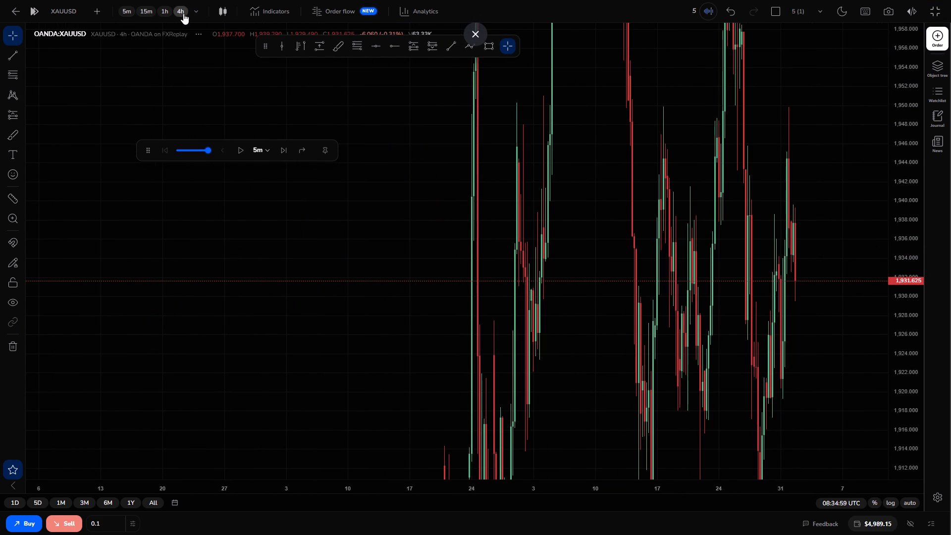
drag(918, 241, 913, 503)
drag(864, 358, 837, 341)
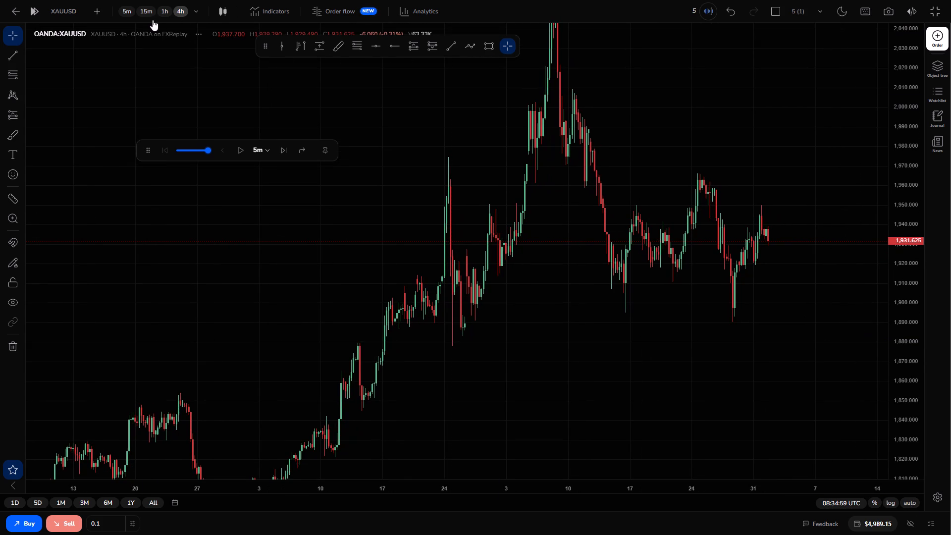
click(127, 11)
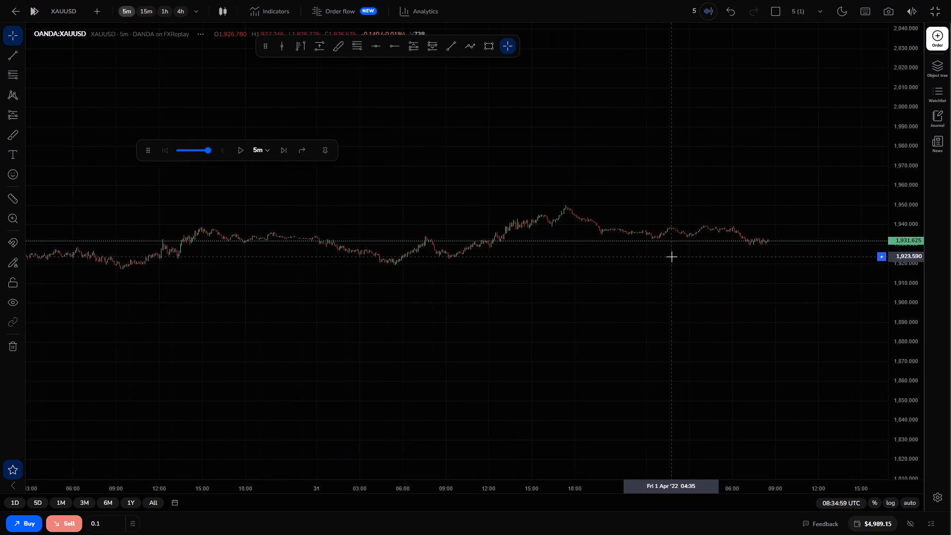
drag(893, 343, 842, 27)
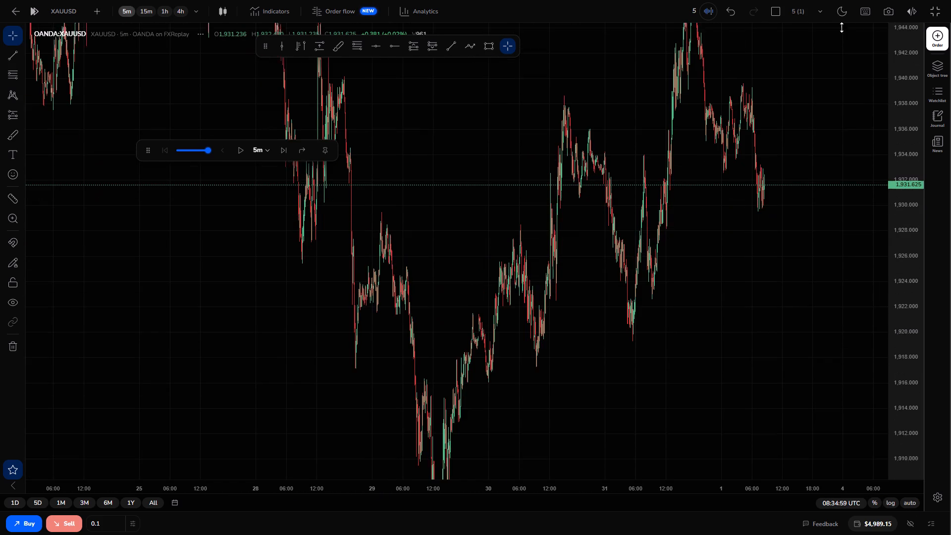
drag(842, 27, 843, 27)
scroll(738, 202, right, 1)
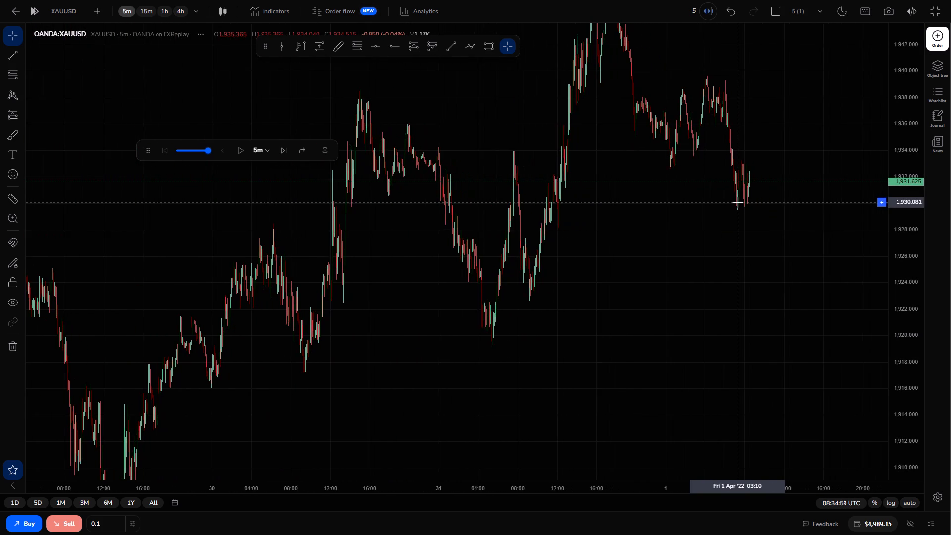
scroll(738, 202, right, 1)
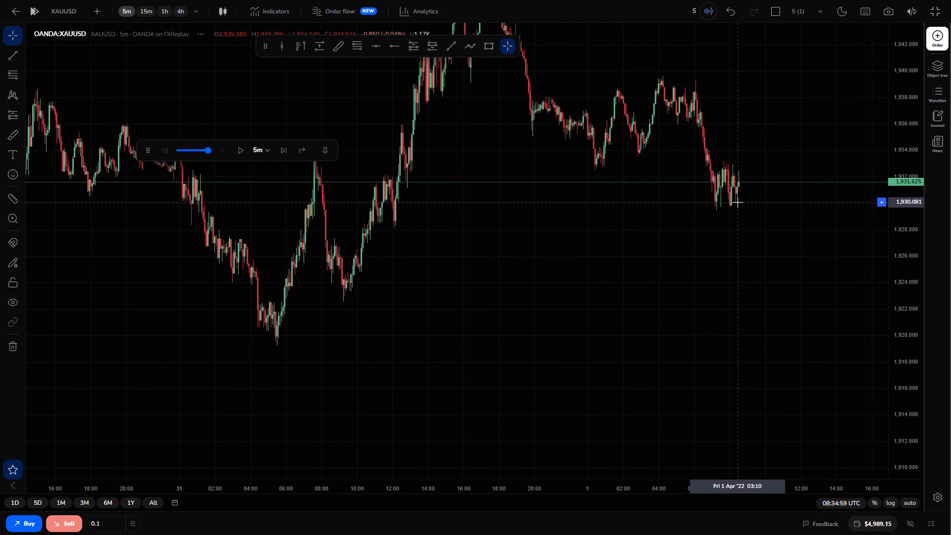
drag(744, 186, 840, 333)
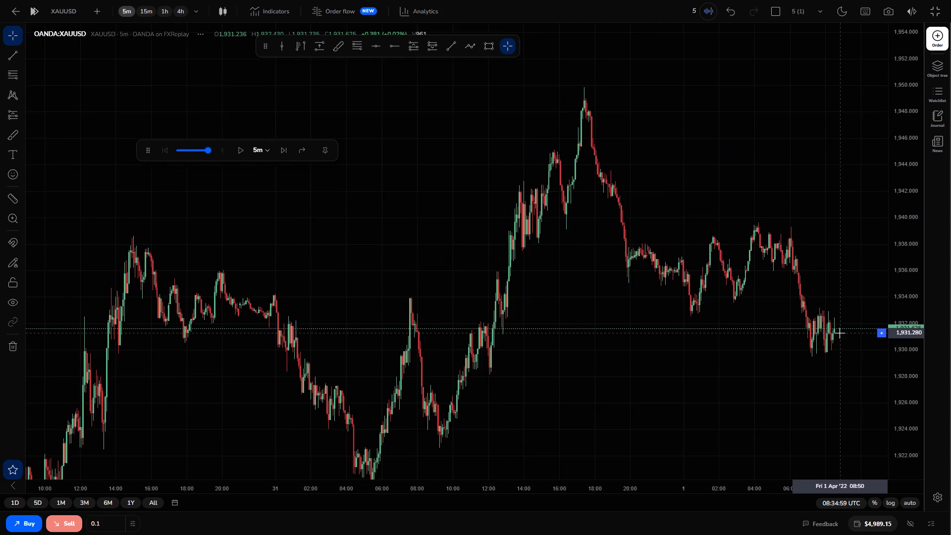
drag(899, 242, 909, 329)
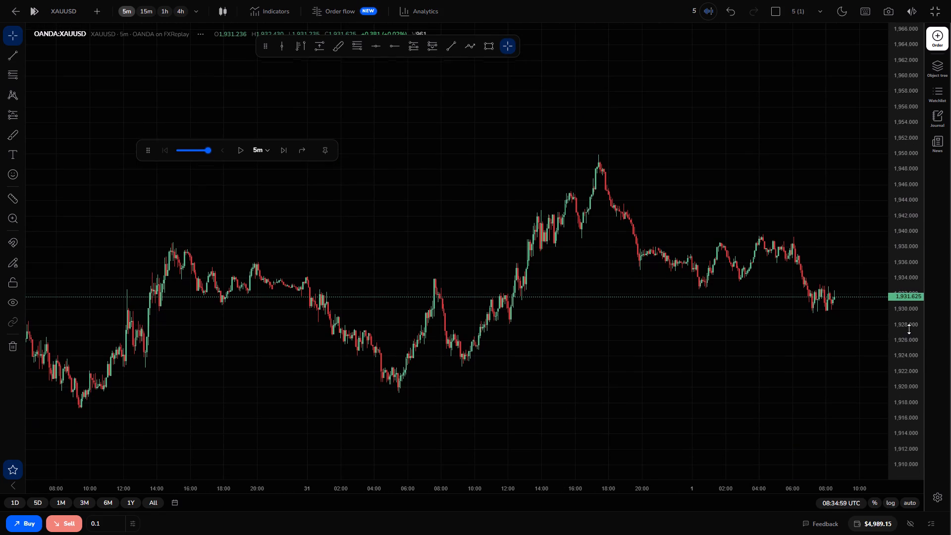
drag(909, 329, 909, 321)
drag(806, 316, 794, 292)
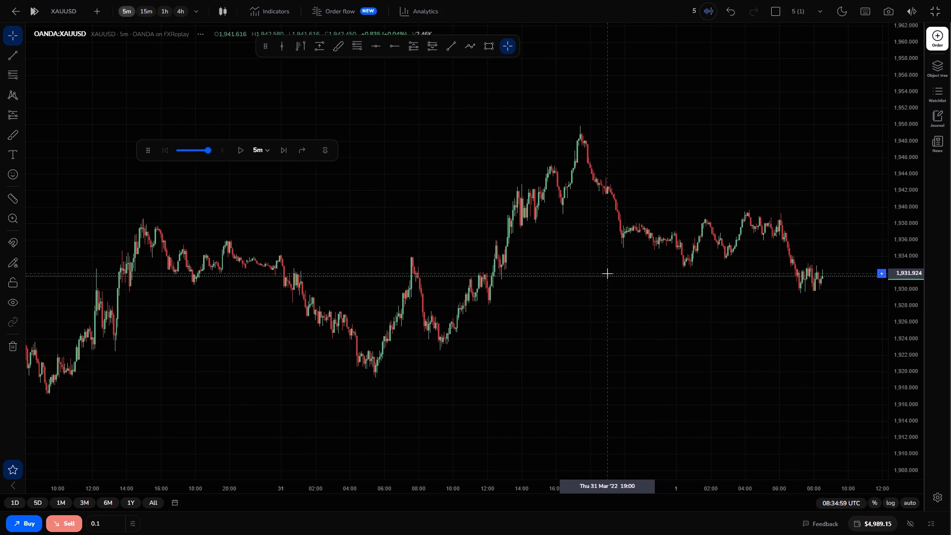
Draw a rectangle zone from about 1,931.3 to 1,932.7, starting at 31 March 12:50 and extending past the latest candle.
click(490, 41)
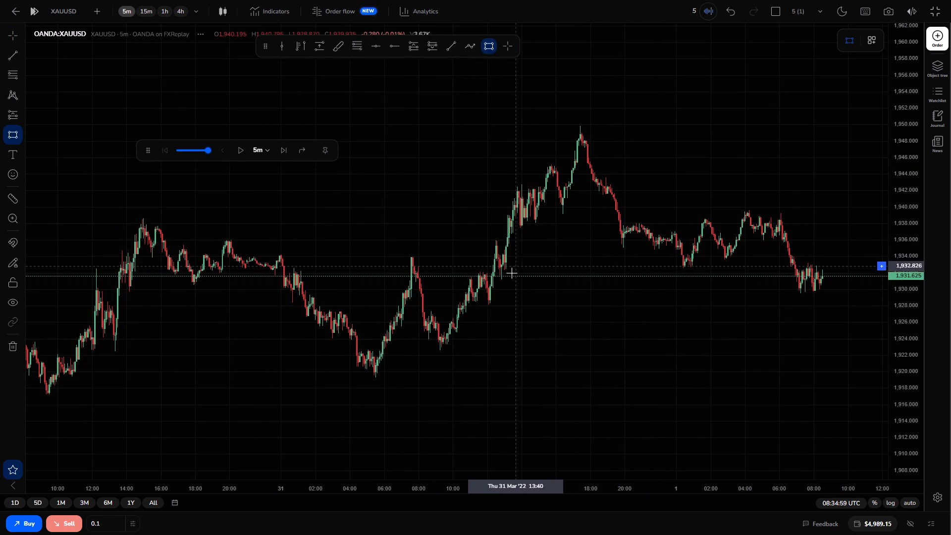
drag(502, 267, 857, 291)
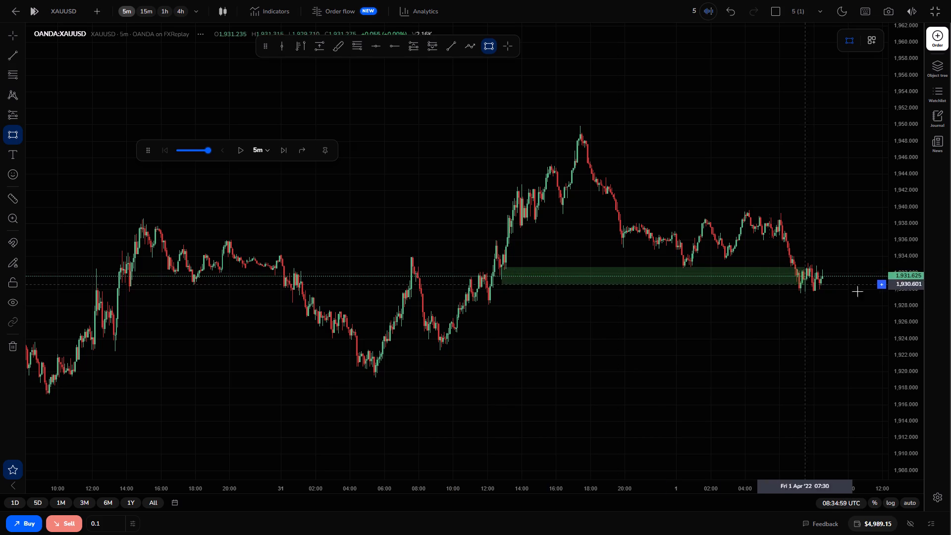
drag(857, 291, 854, 279)
click(854, 279)
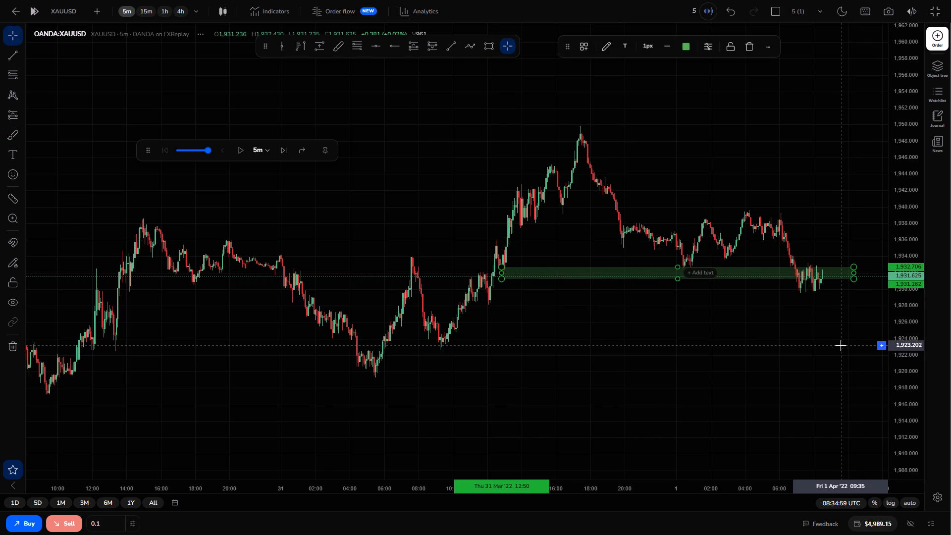
Draw a second rectangle zone at about 1,941.9 to 1,943, from the evening drop on 31 March to about 10:10 on 1 April.
drag(841, 345, 838, 328)
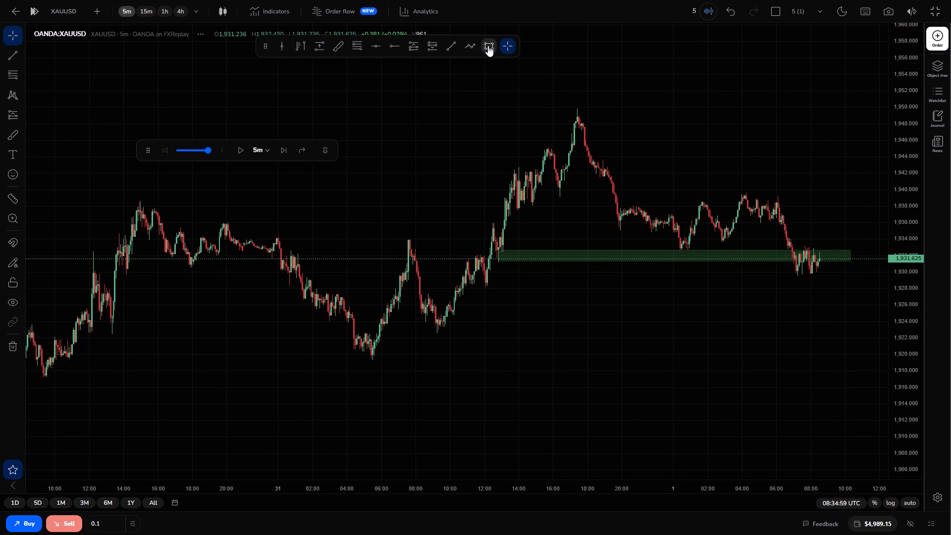
click(488, 46)
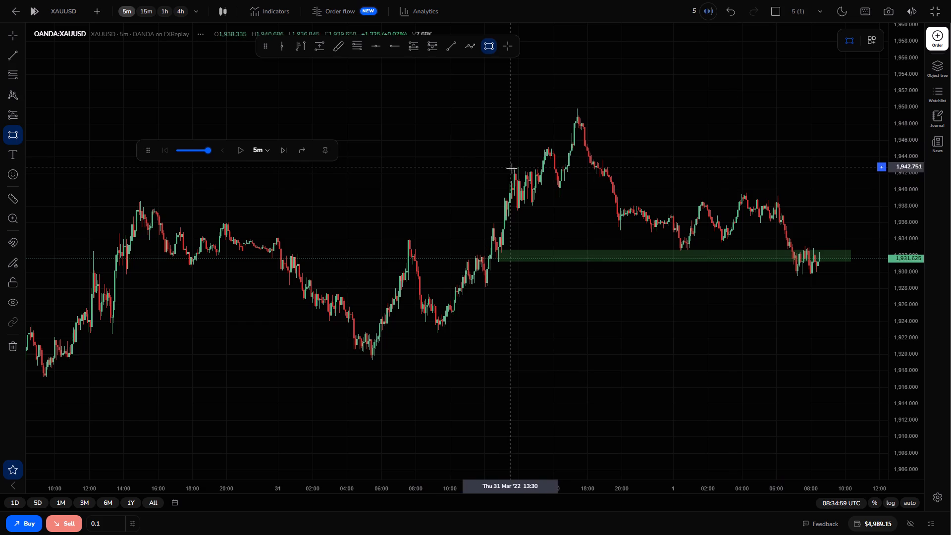
drag(611, 165, 752, 226)
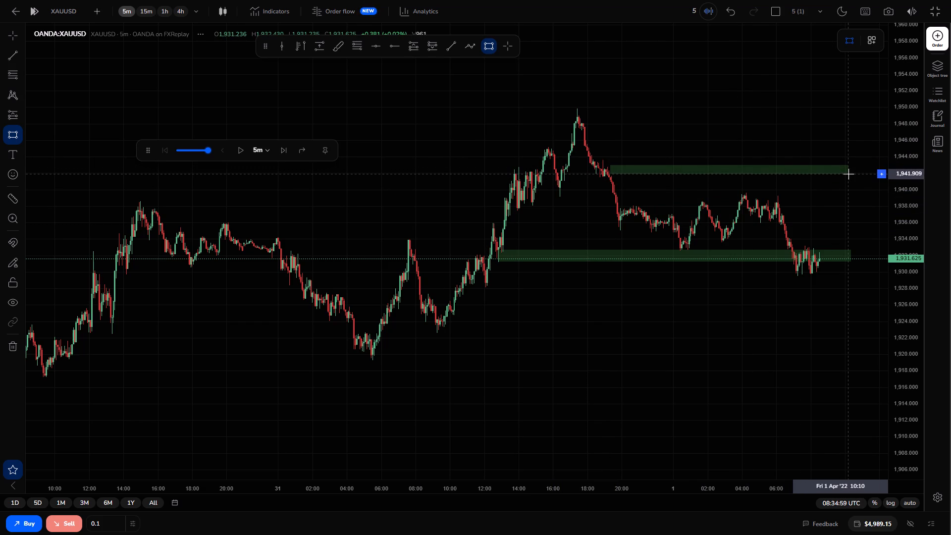
drag(848, 174, 852, 265)
click(852, 265)
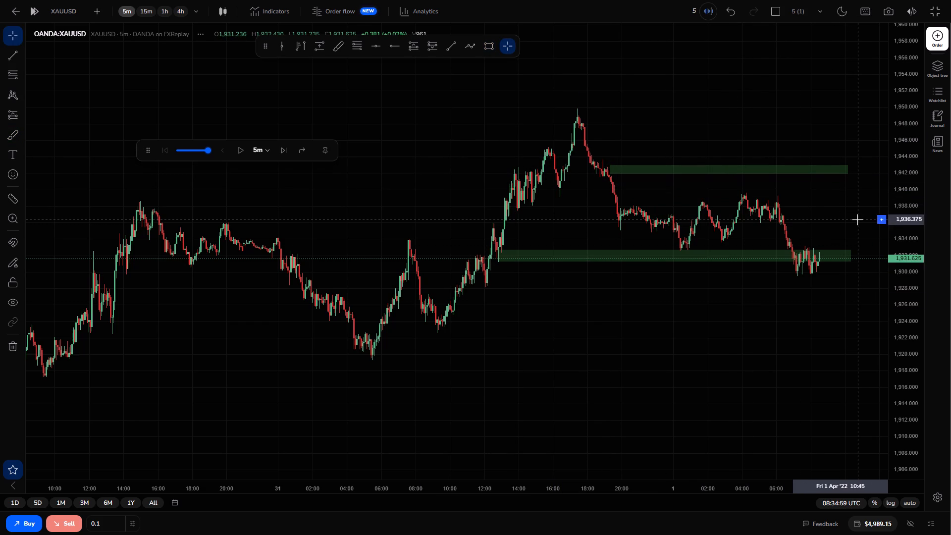
Advance the 5-minute replay candle by candle to 09:39:59 UTC.
drag(850, 316, 838, 203)
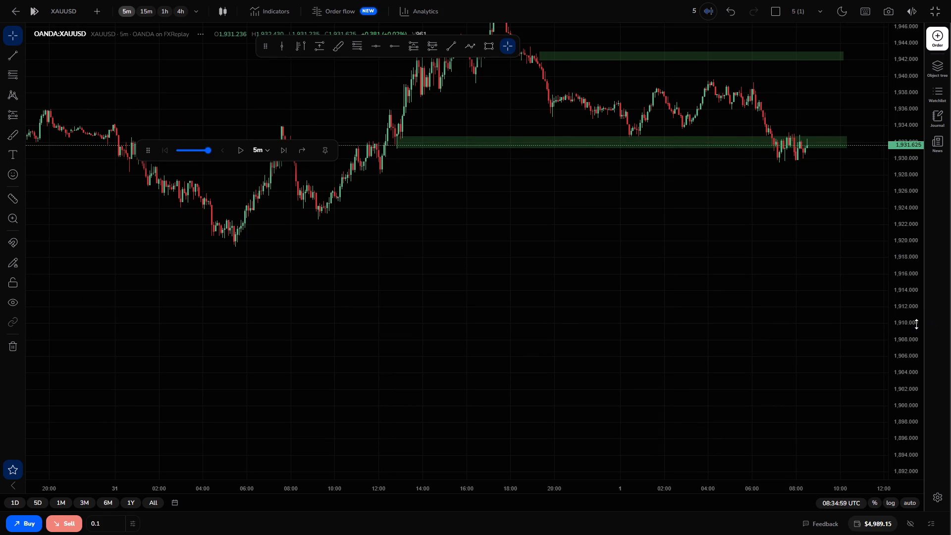
drag(915, 325, 910, 221)
drag(786, 148, 800, 279)
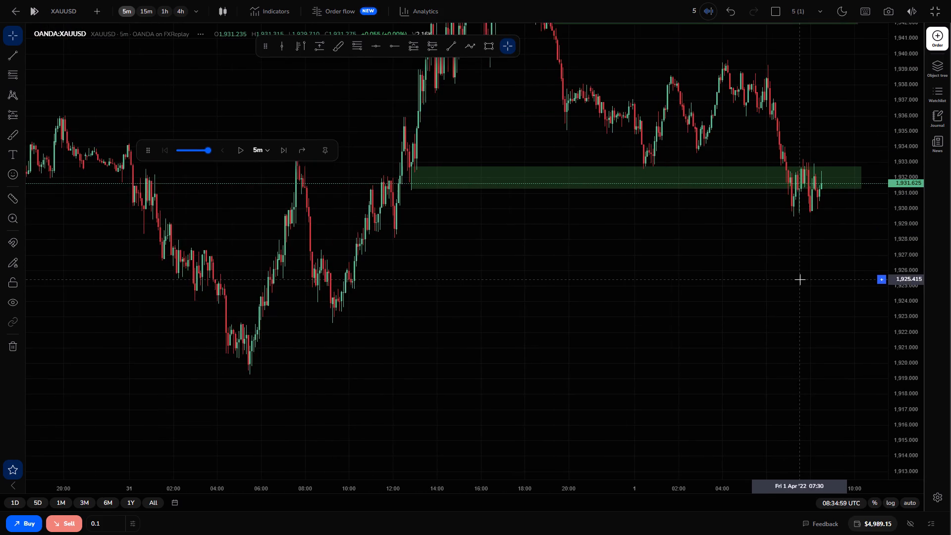
triple_click(282, 146)
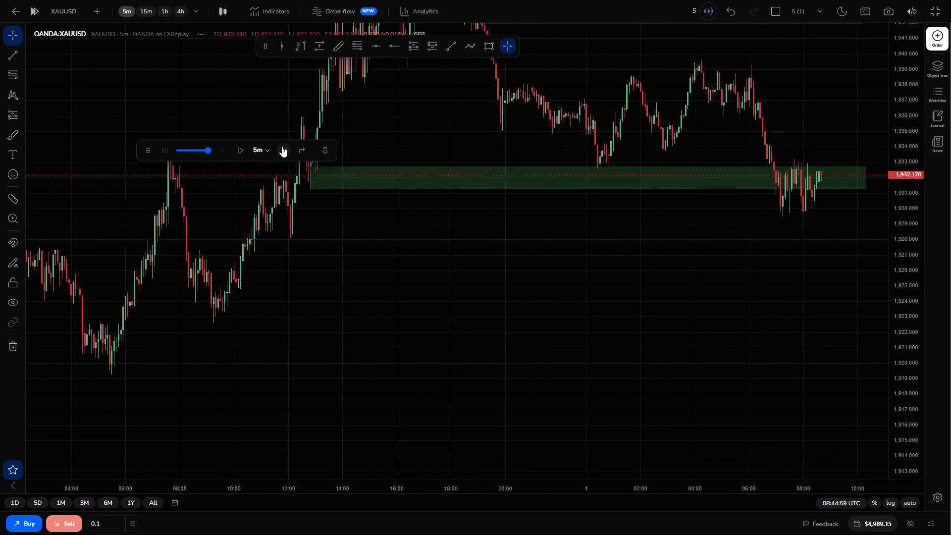
triple_click(282, 146)
click(282, 146)
click(282, 146)
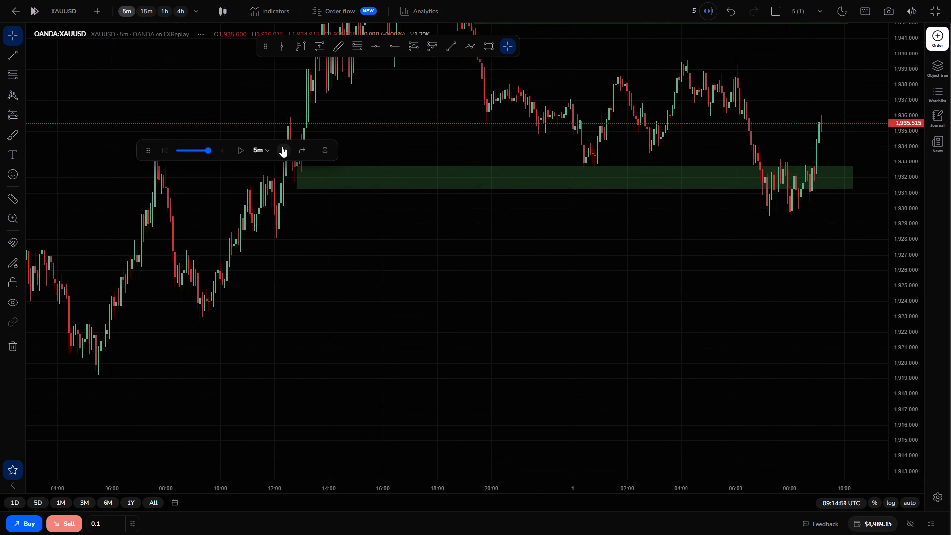
click(282, 146)
double_click(282, 146)
double_click(282, 146)
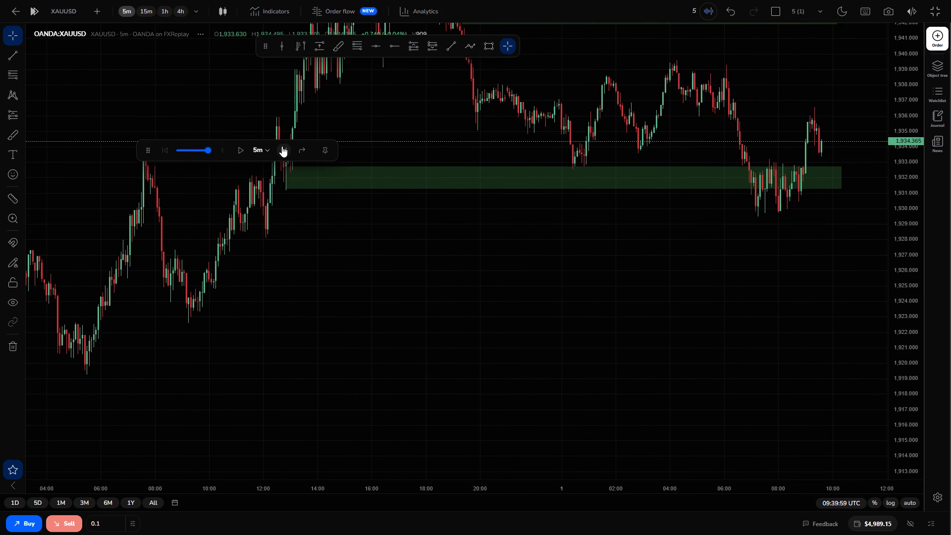
Advance the replay further, one 5-minute candle at a time, to 10:14:59 UTC with both zones in view.
drag(677, 301, 680, 368)
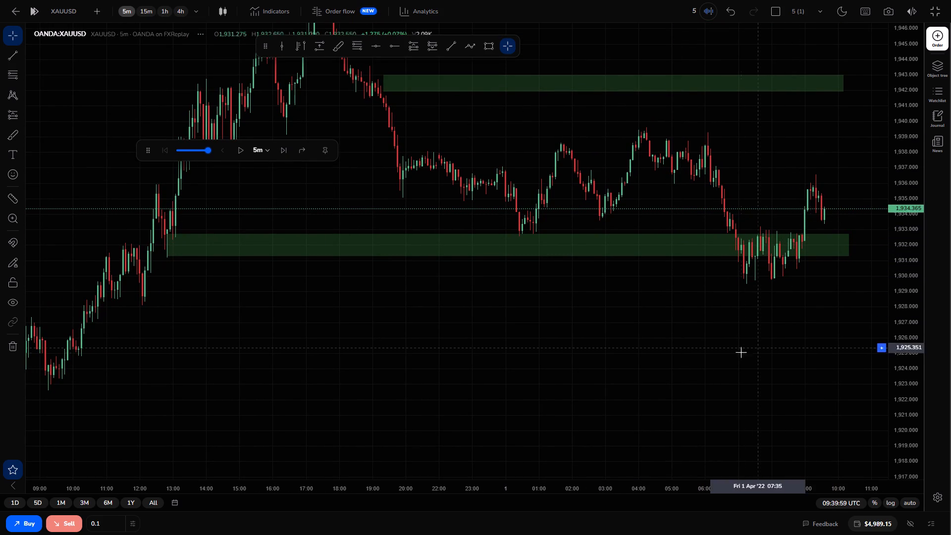
click(287, 153)
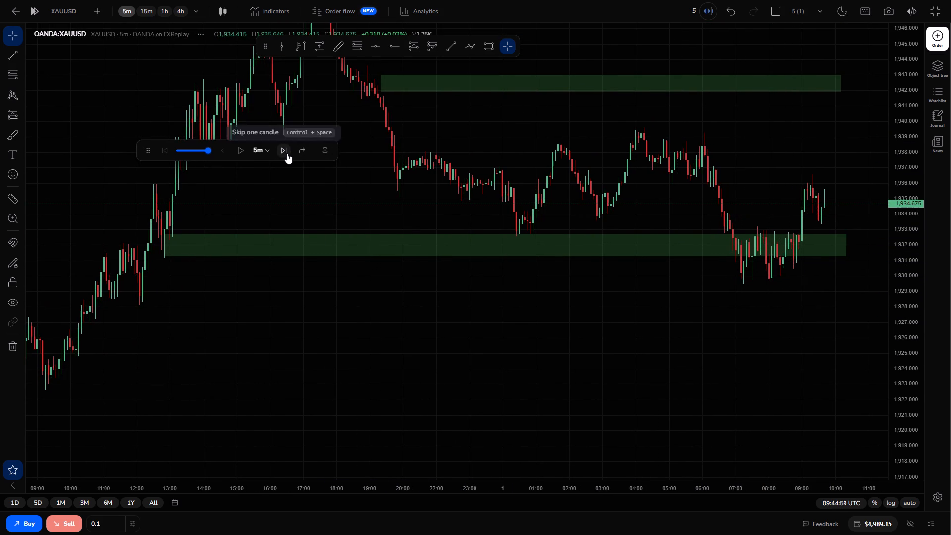
click(287, 153)
click(287, 153)
double_click(287, 153)
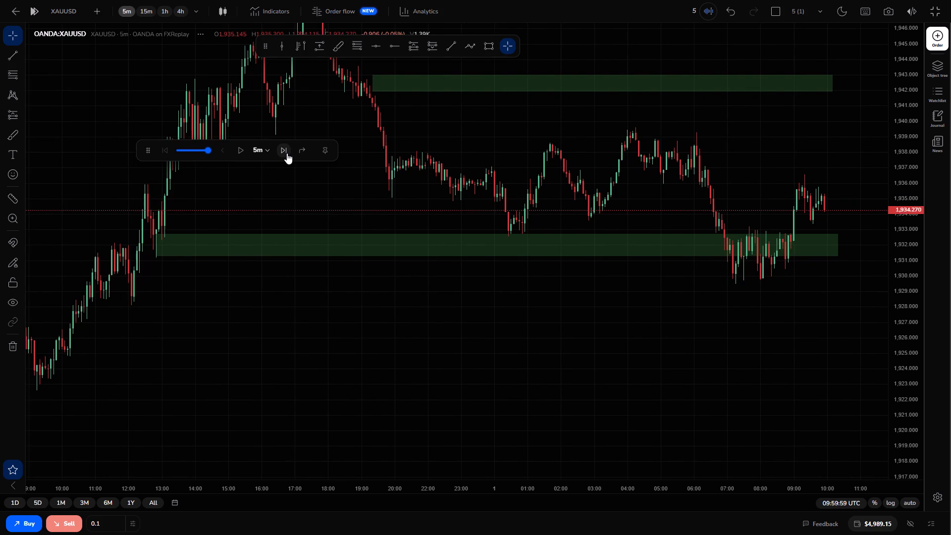
click(287, 153)
click(287, 153)
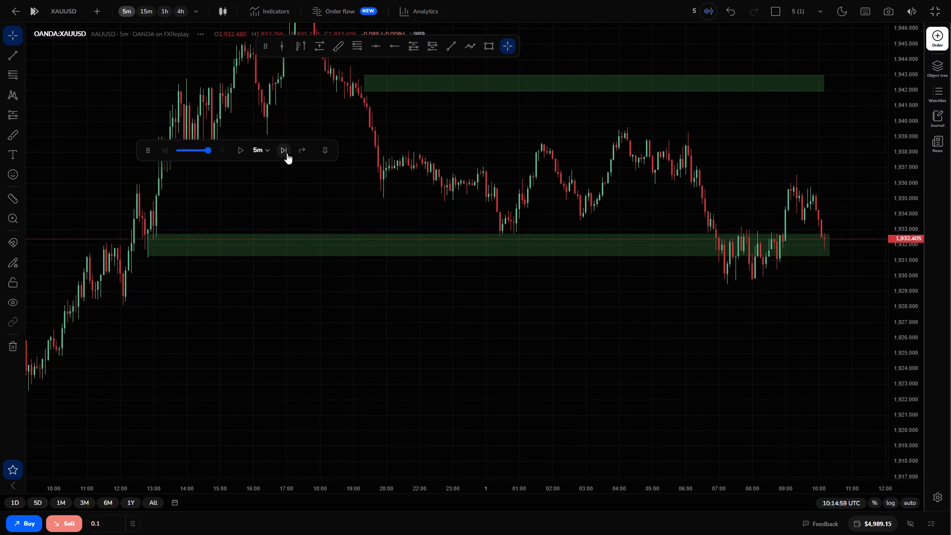
Advance the 5-minute replay candle by candle to 10:34:59 UTC.
click(287, 153)
click(287, 153)
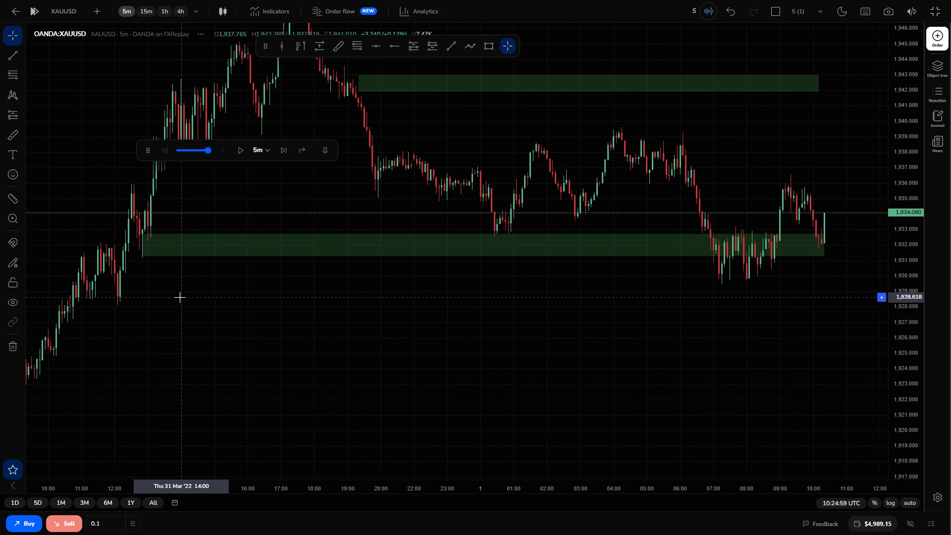
click(286, 151)
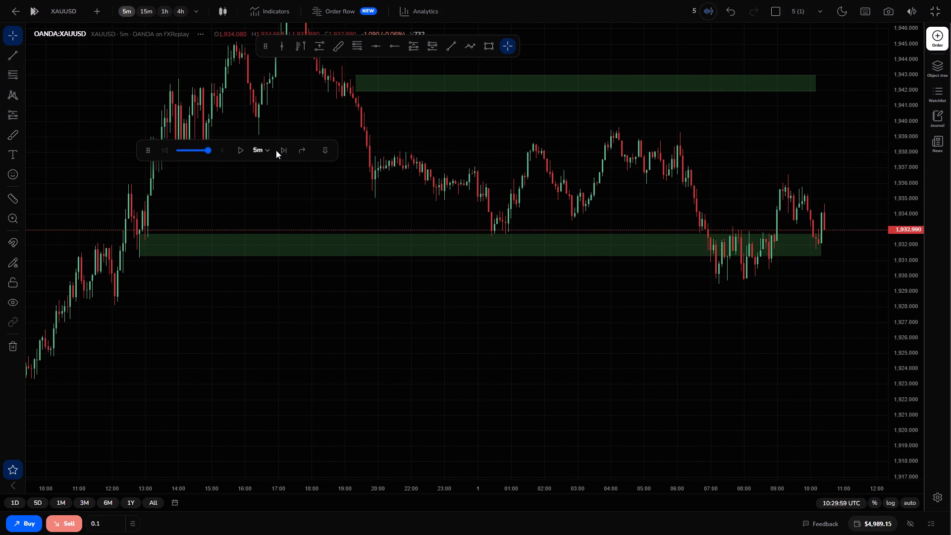
click(284, 150)
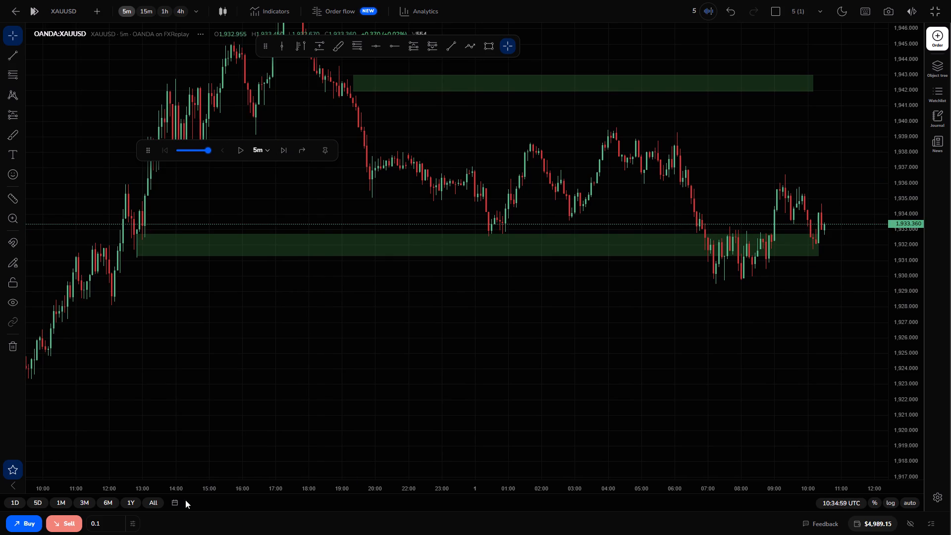
Open a 0.1 market buy position on XAUUSD.
click(16, 519)
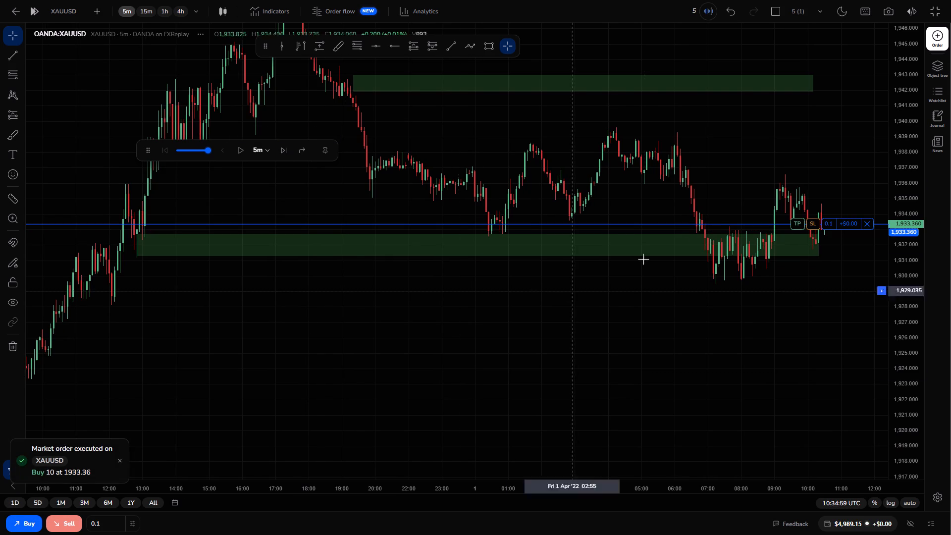
Set the buy position's take profit at about 1,939.8 and its stop loss at about 1,930.8, just under the lower zone.
drag(799, 225, 788, 133)
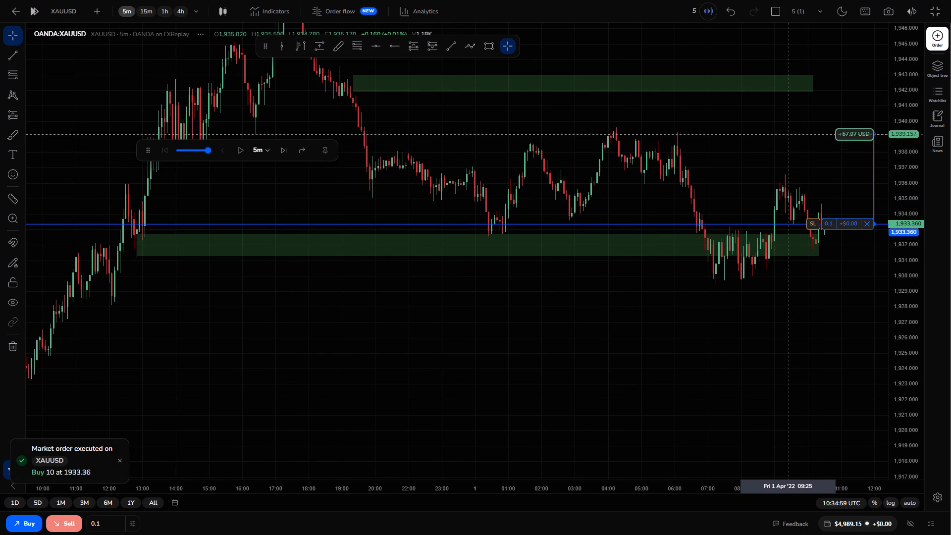
drag(788, 133, 785, 123)
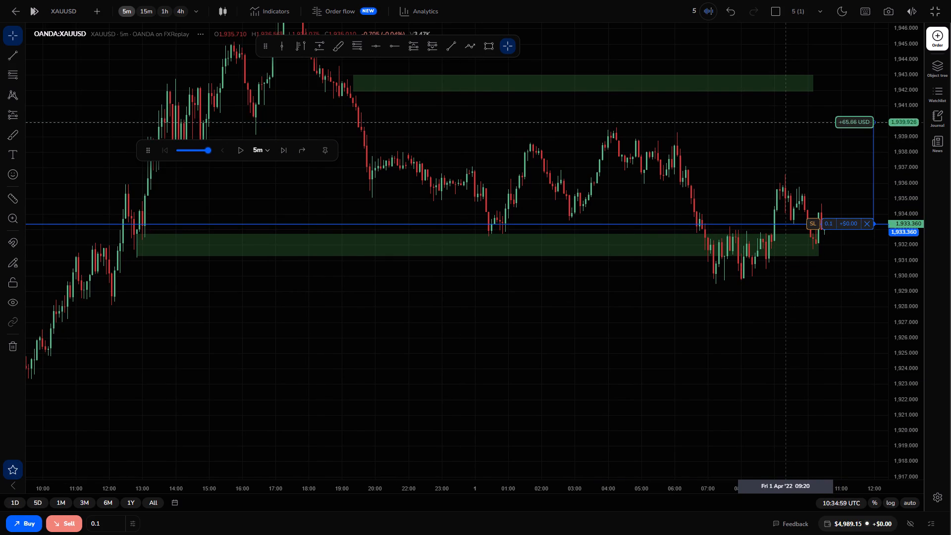
drag(785, 123, 784, 125)
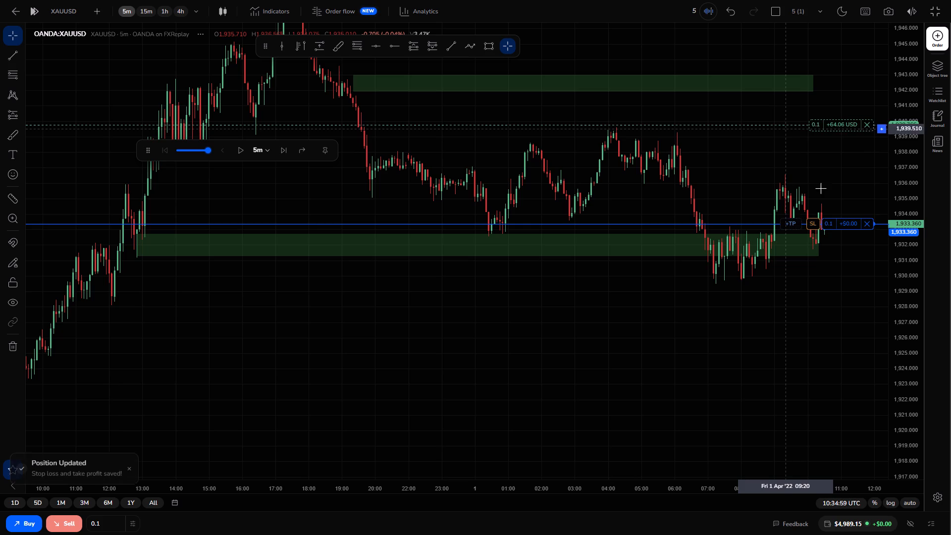
drag(815, 221, 815, 260)
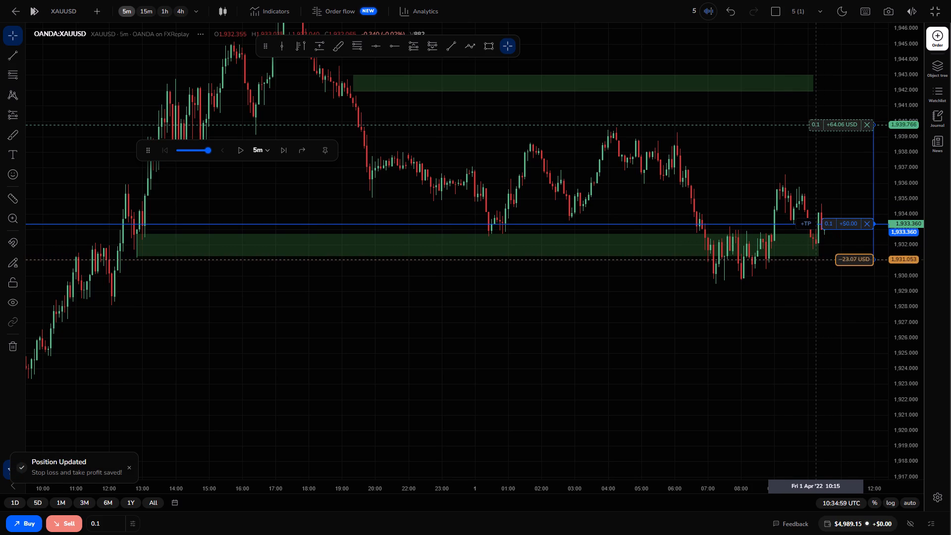
drag(815, 260, 813, 263)
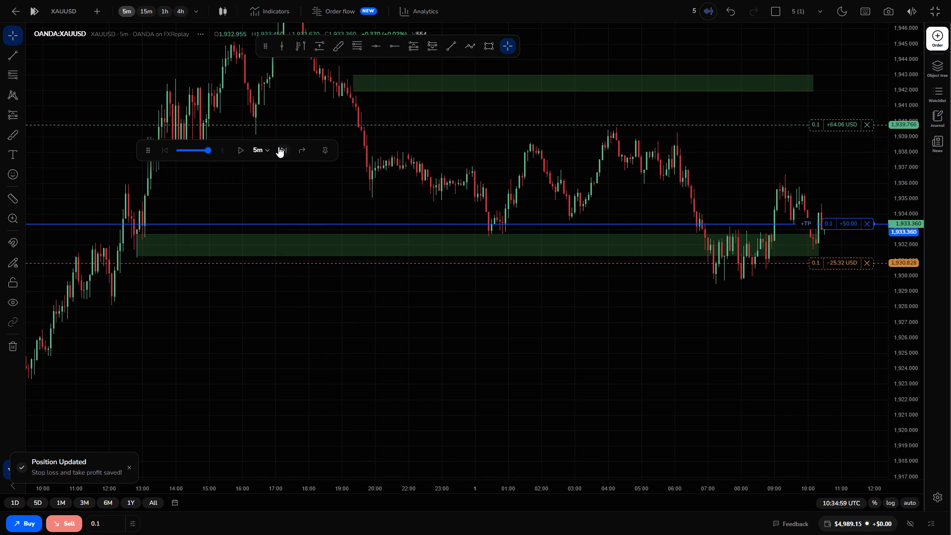
Advance one candle, set the replay speed to 12x per second, and play the replay until 14:49:59 UTC.
click(278, 147)
click(201, 151)
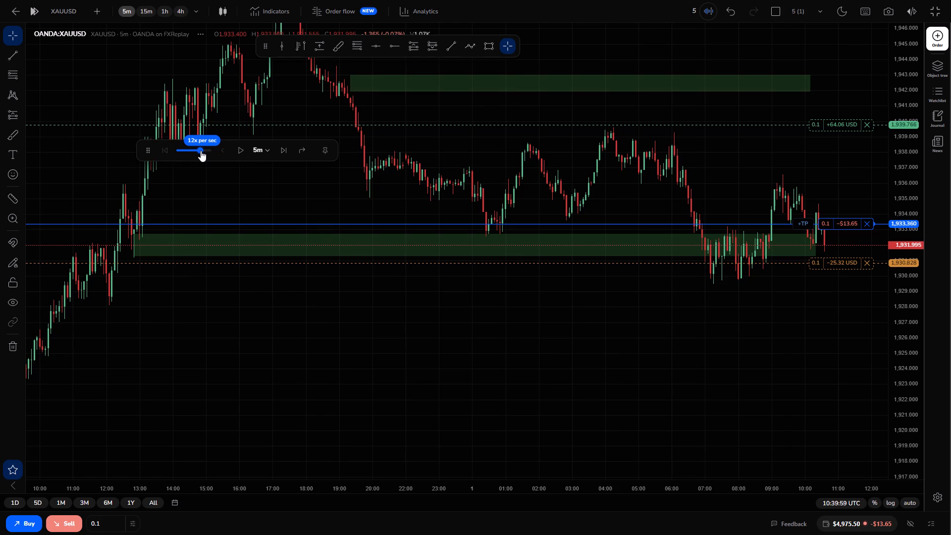
click(242, 151)
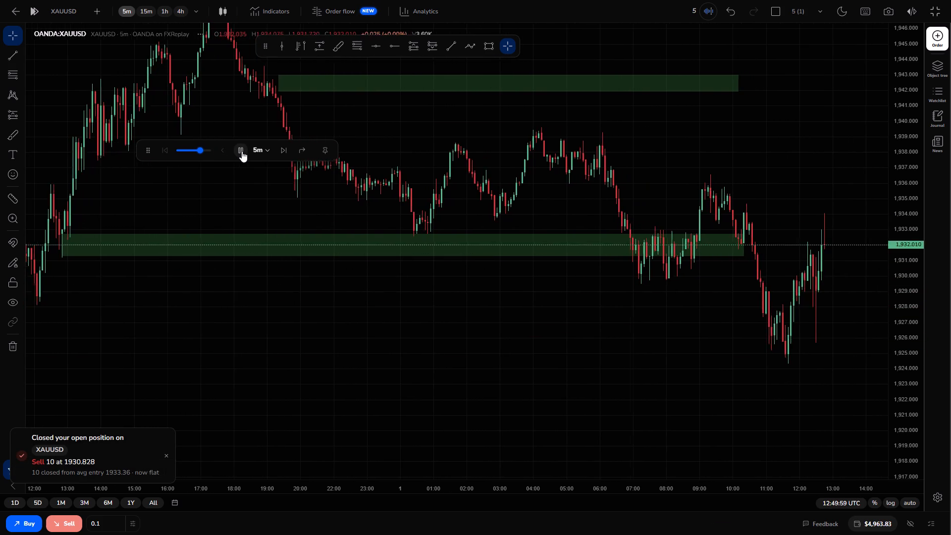
click(242, 151)
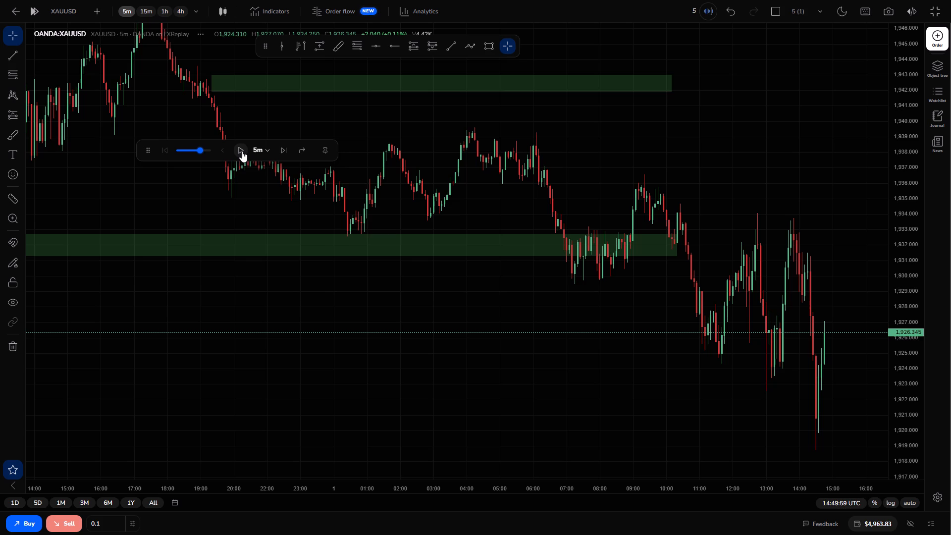
Remove both rectangle zones from the 5-minute chart.
drag(235, 209, 479, 245)
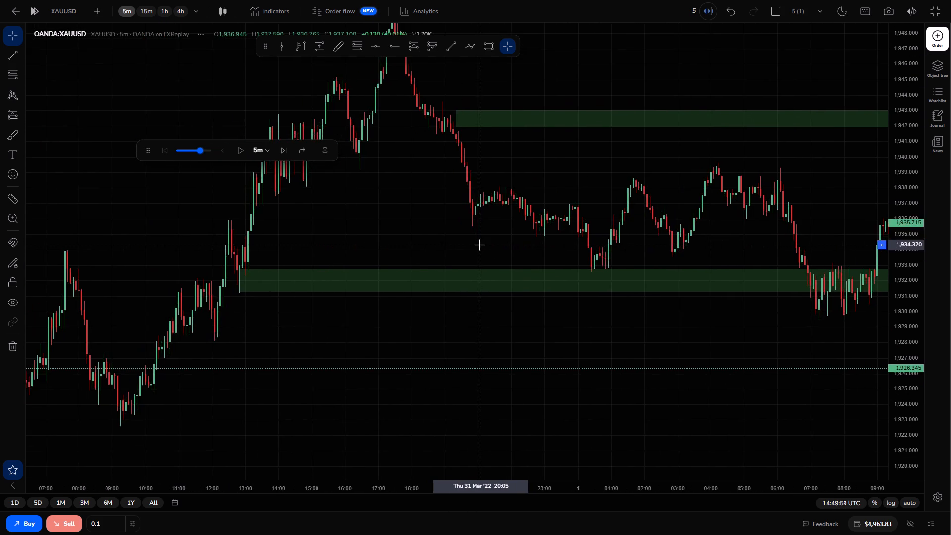
drag(536, 374, 426, 295)
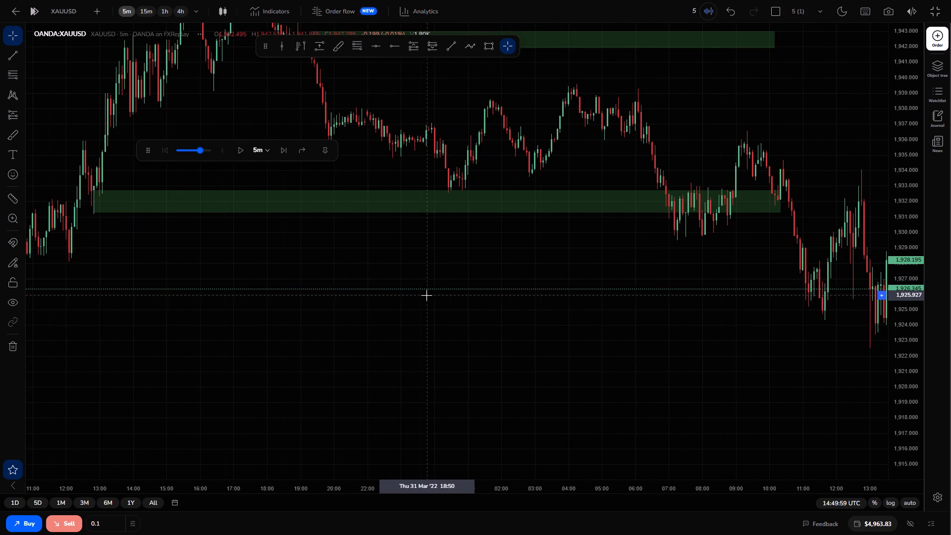
drag(559, 325, 435, 311)
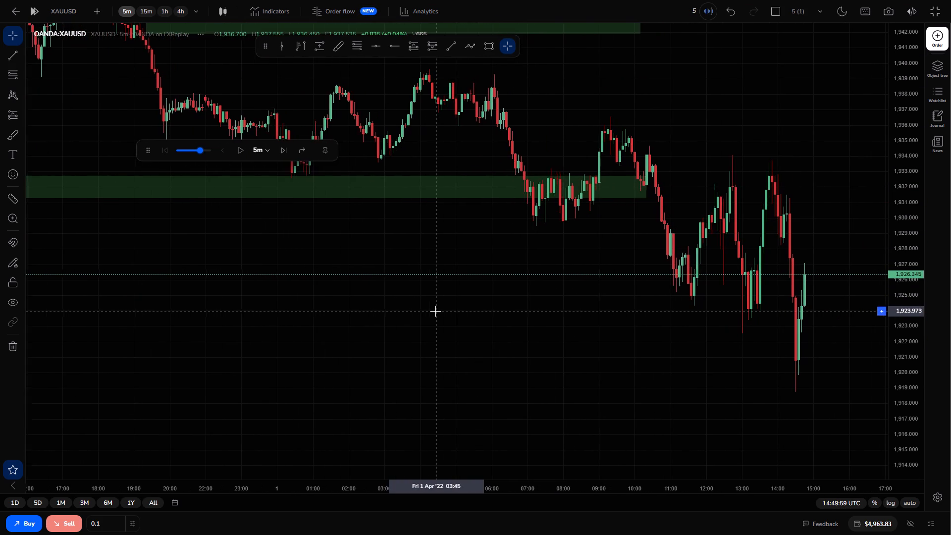
drag(899, 201, 896, 293)
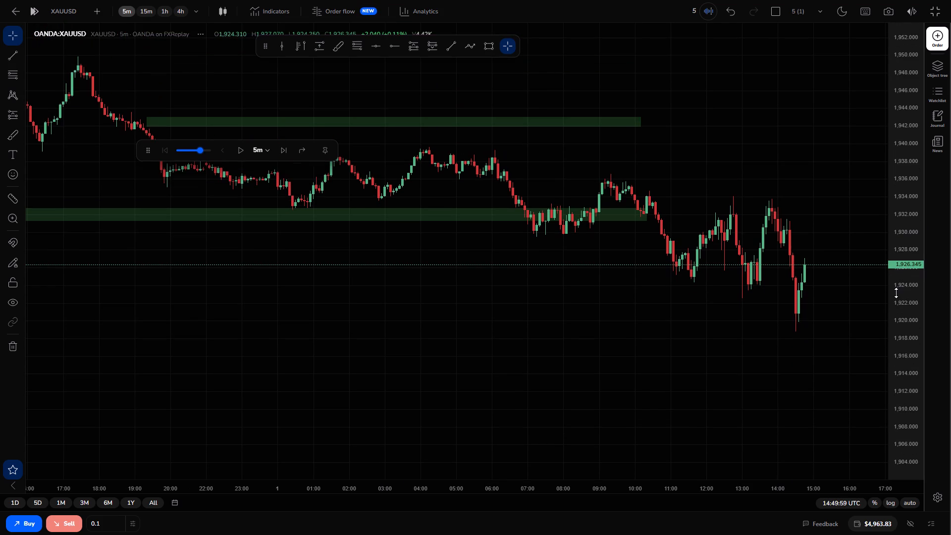
click(12, 346)
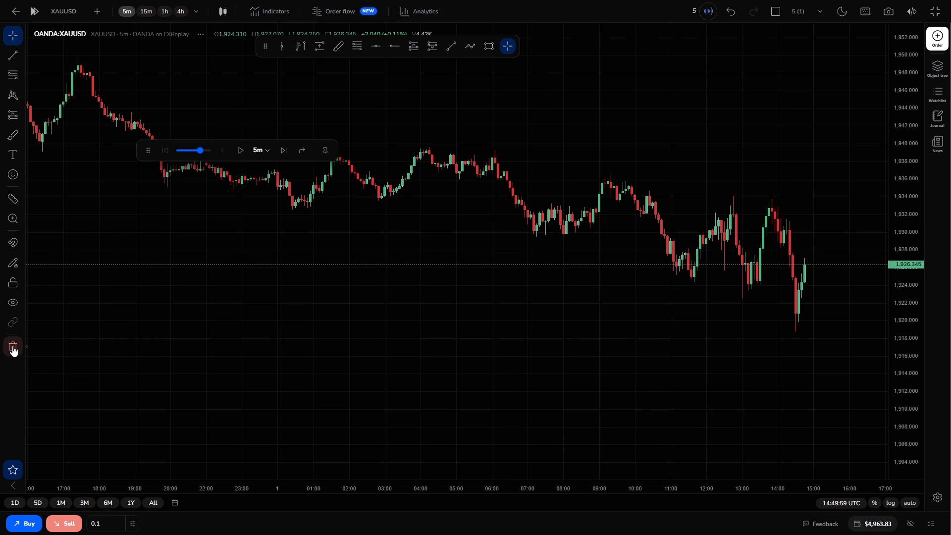
Switch the XAUUSD chart to the 1-hour timeframe.
drag(281, 395, 401, 365)
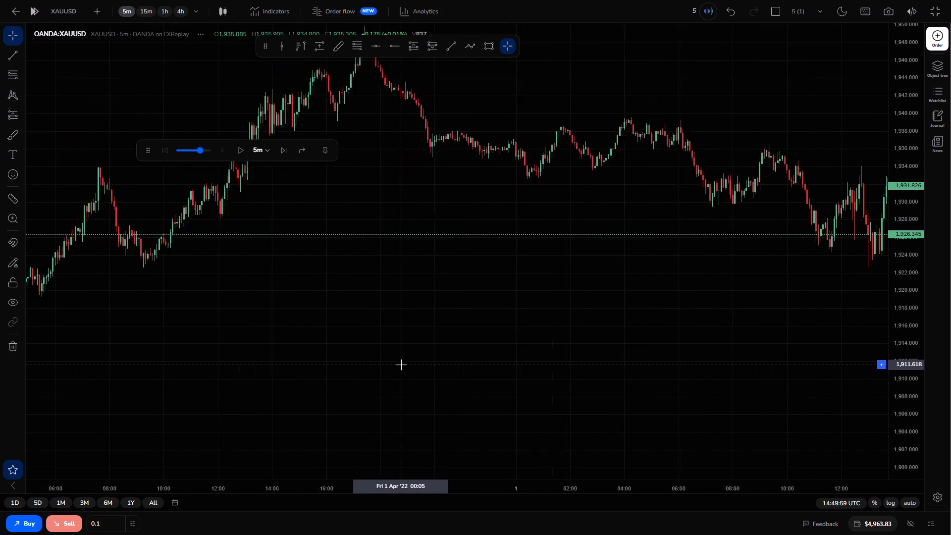
drag(613, 323, 291, 331)
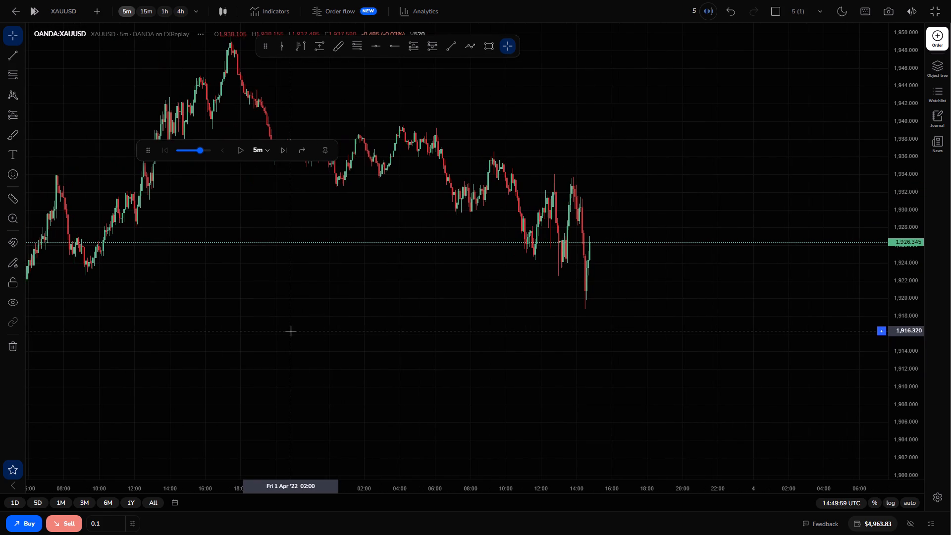
click(166, 8)
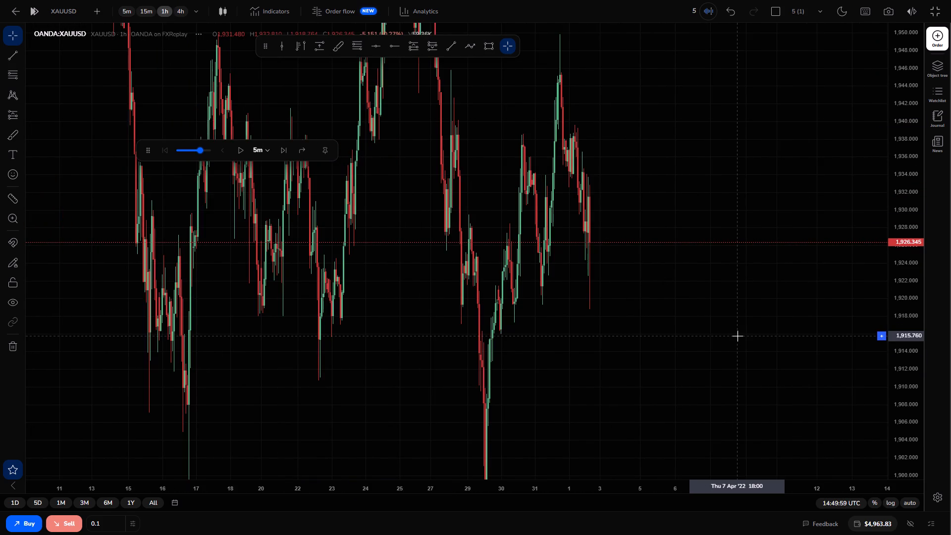
Draw a rectangle zone from about 1,910.1 to 1,905.7, starting at 15 March 10:00 and extending to about 5 April.
drag(910, 253, 913, 404)
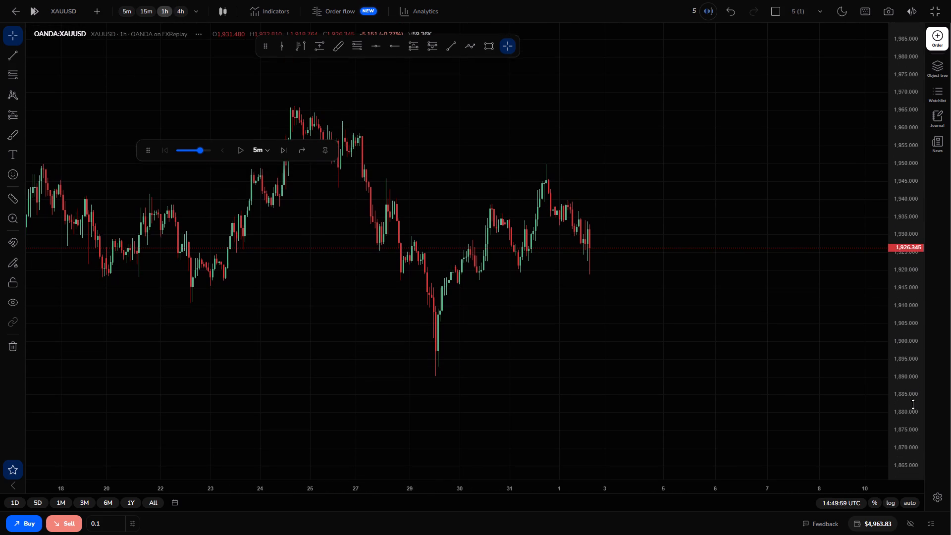
drag(913, 404, 913, 404)
drag(592, 386, 773, 375)
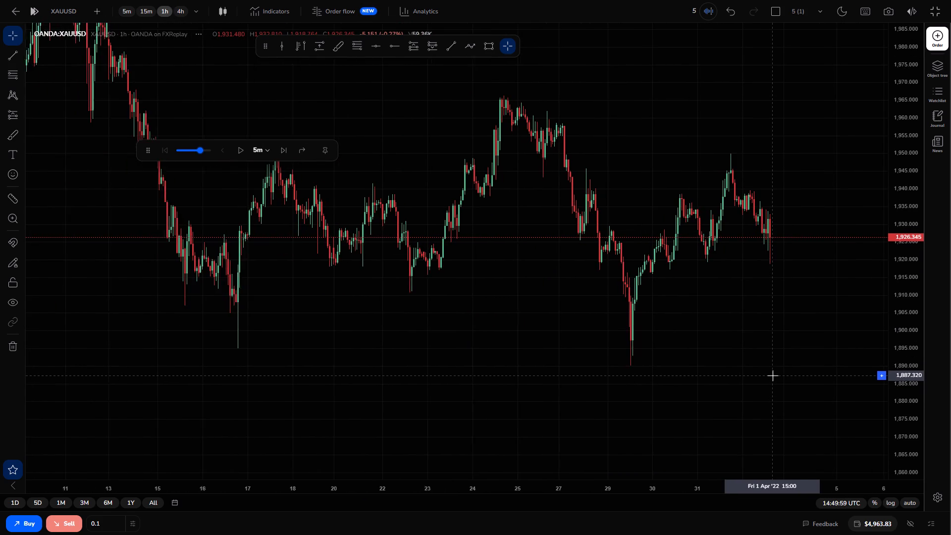
drag(897, 264, 904, 345)
click(484, 47)
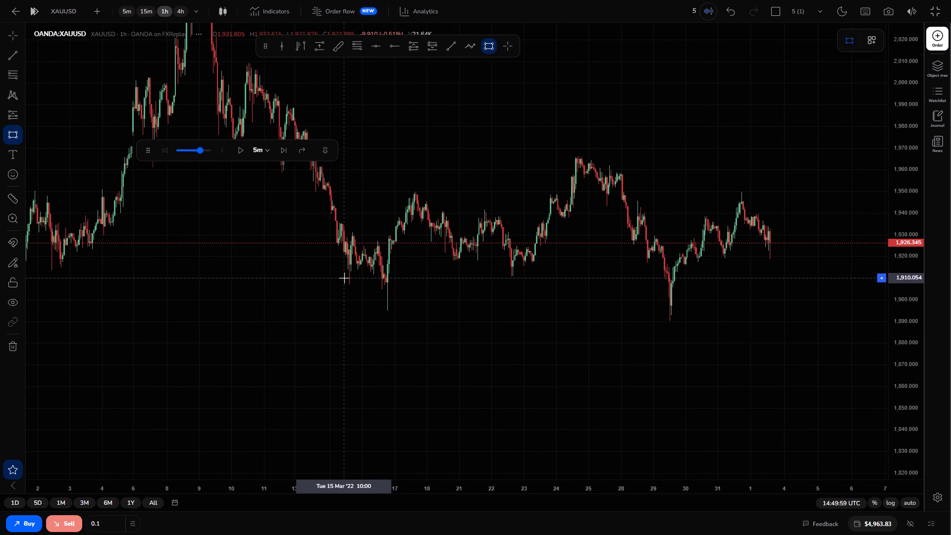
drag(344, 278, 437, 288)
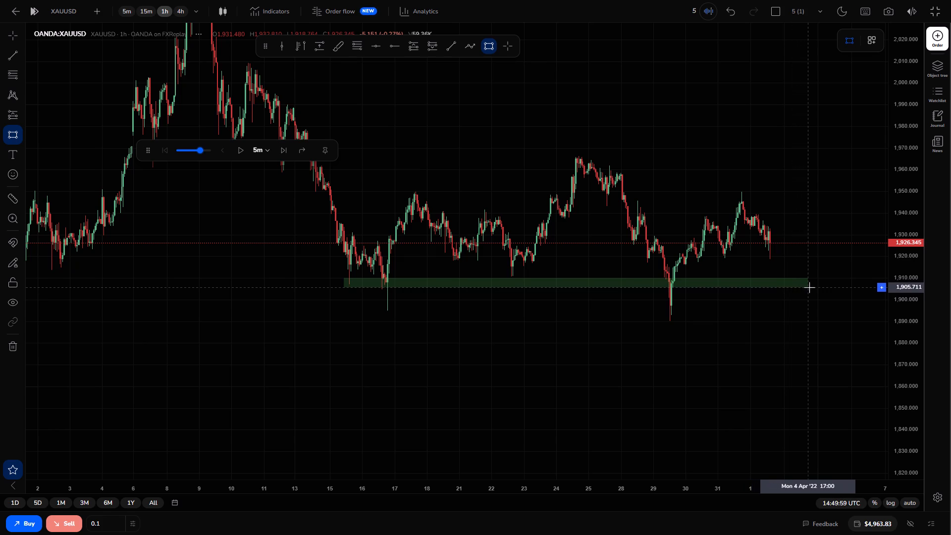
click(834, 288)
click(809, 338)
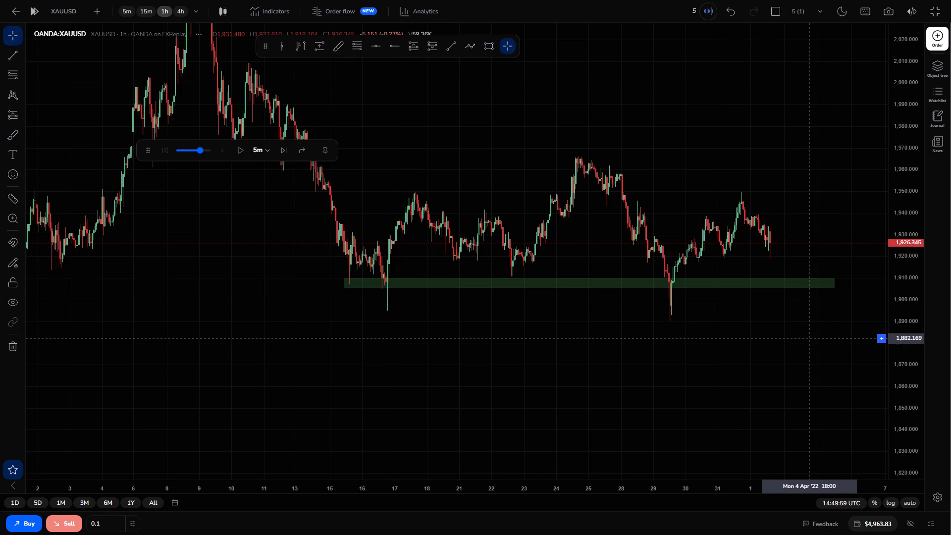
Draw a second rectangle zone from about 1,917.1 to 1,913.8, starting at 29 March 23:00 and extending to about 5 April.
drag(914, 319, 885, 210)
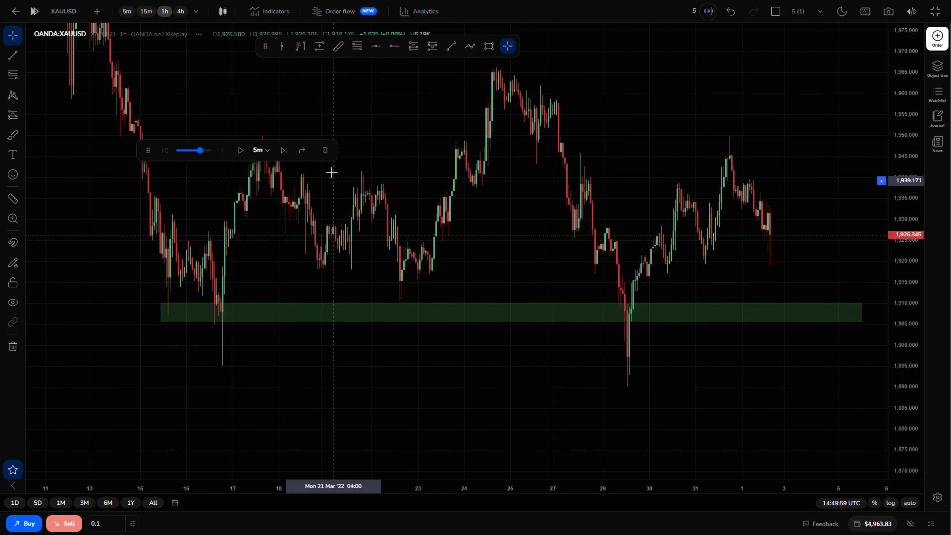
click(487, 43)
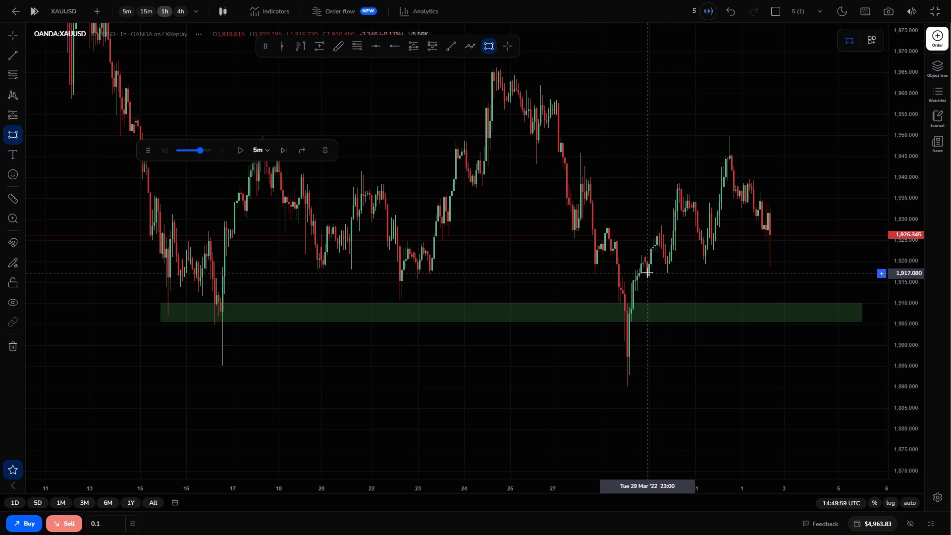
drag(647, 272, 733, 275)
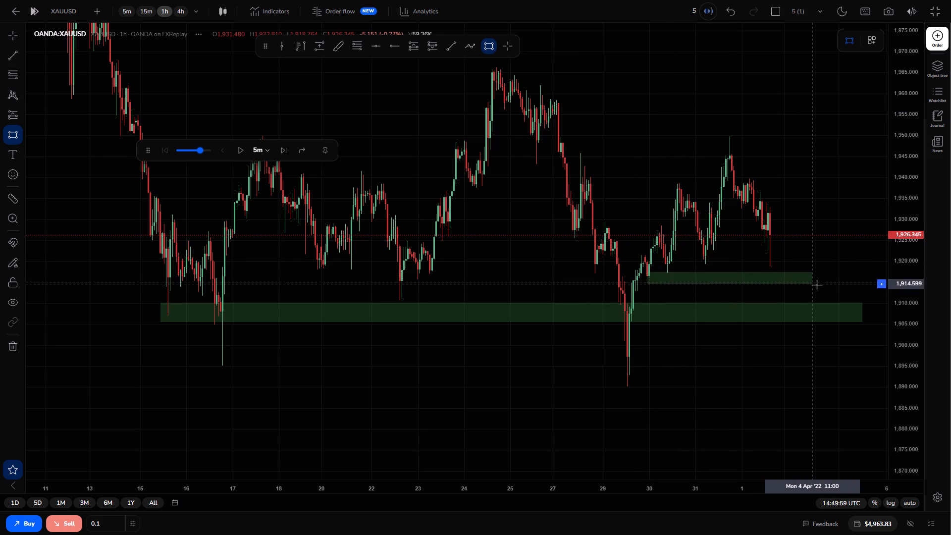
click(861, 287)
click(832, 213)
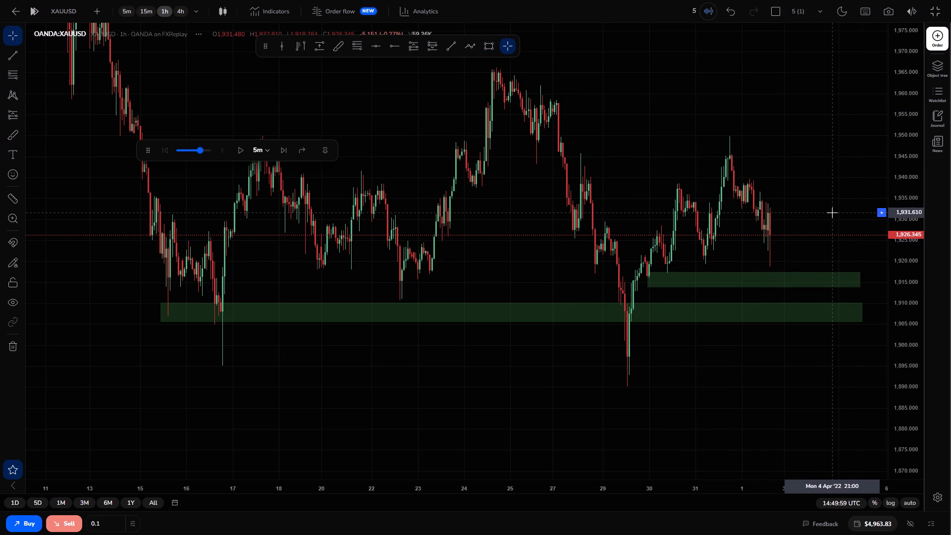
Advance the replay in 5-minute increments on the 1-hour chart to 18:24:59 UTC.
triple_click(283, 151)
triple_click(283, 151)
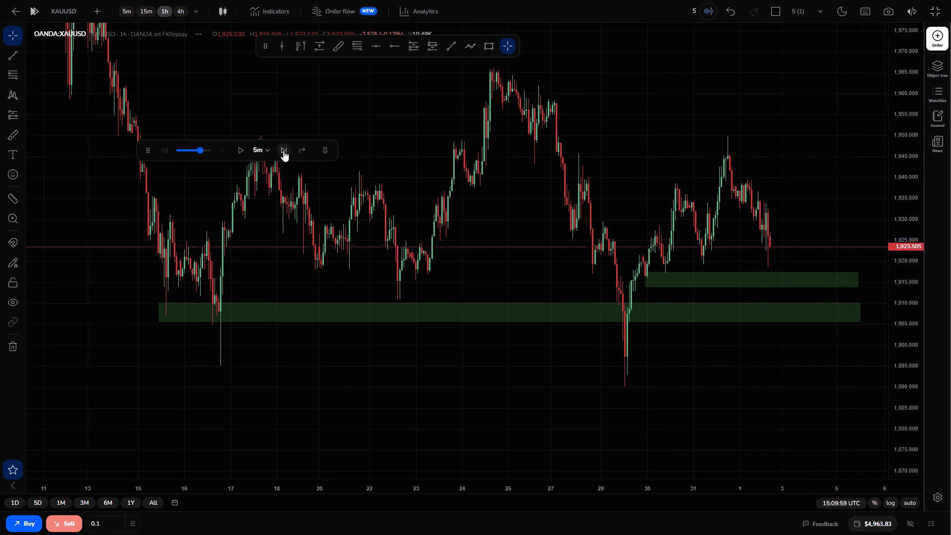
triple_click(283, 151)
triple_click(283, 151)
triple_click(283, 151)
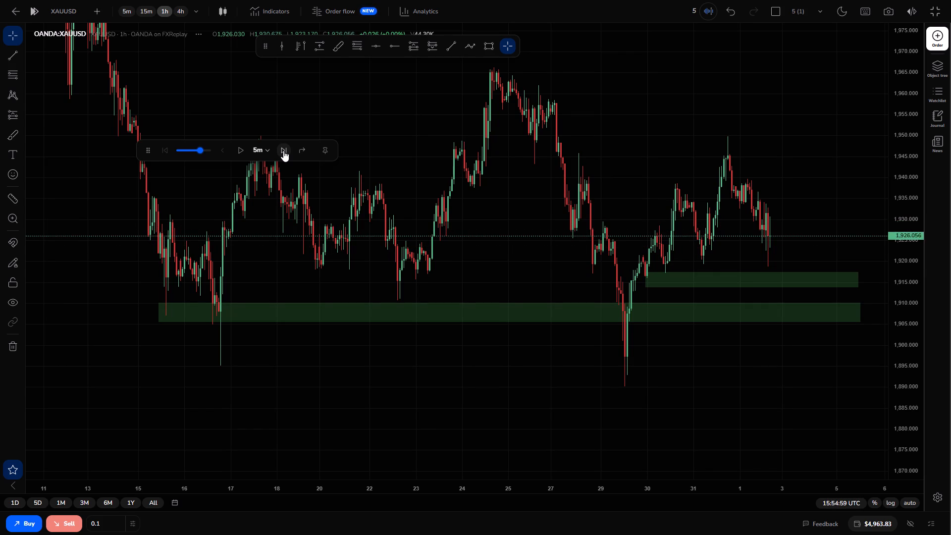
triple_click(283, 151)
triple_click(283, 151)
triple_click(283, 151)
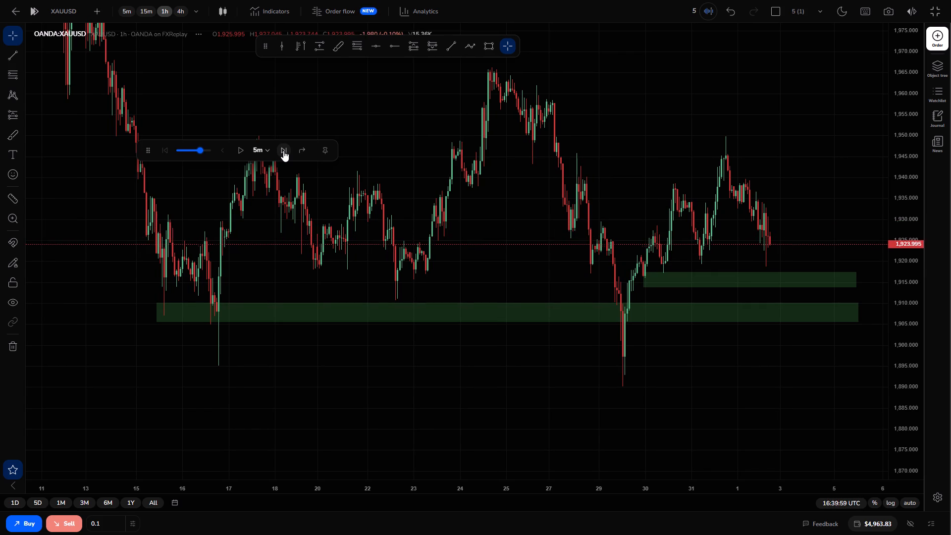
triple_click(283, 151)
triple_click(283, 151)
triple_click(283, 151)
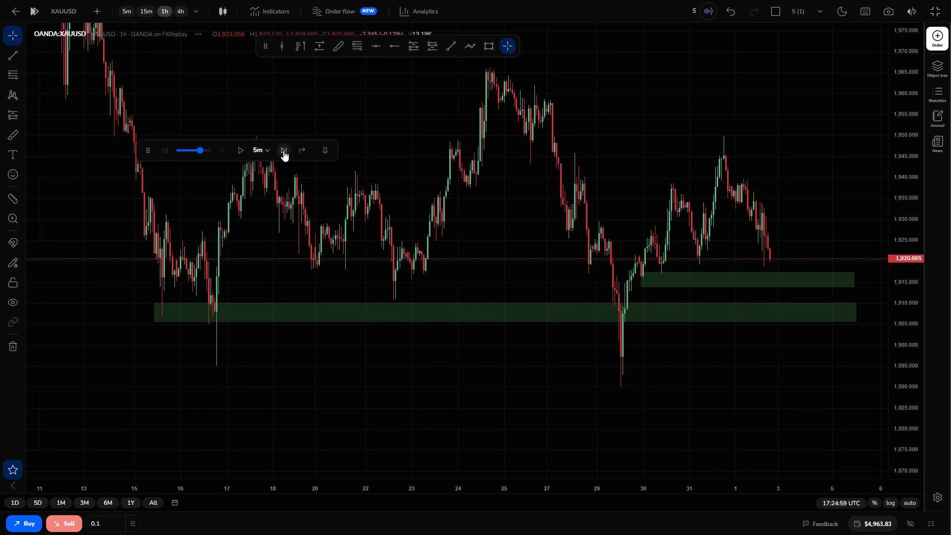
triple_click(283, 151)
triple_click(283, 151)
triple_click(283, 151)
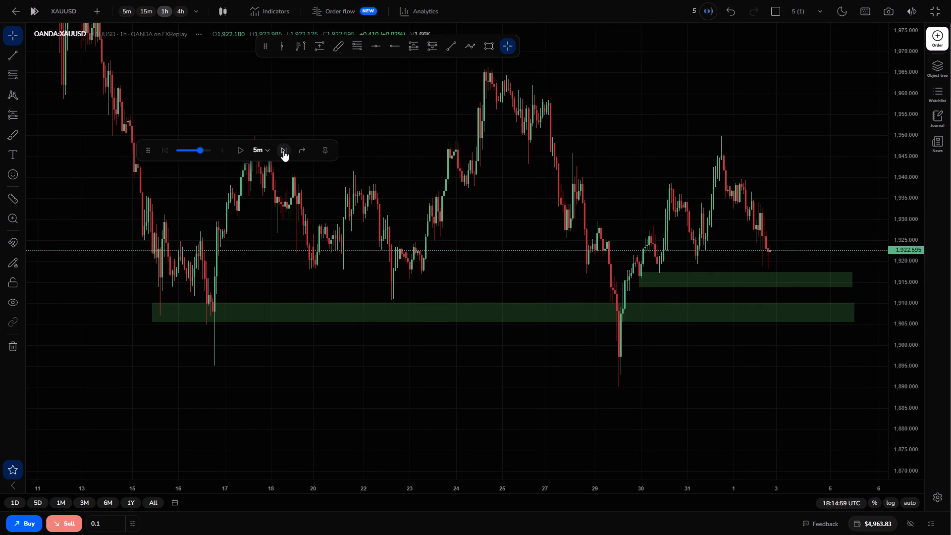
click(283, 151)
Switch the chart back to the 5-minute timeframe.
click(123, 8)
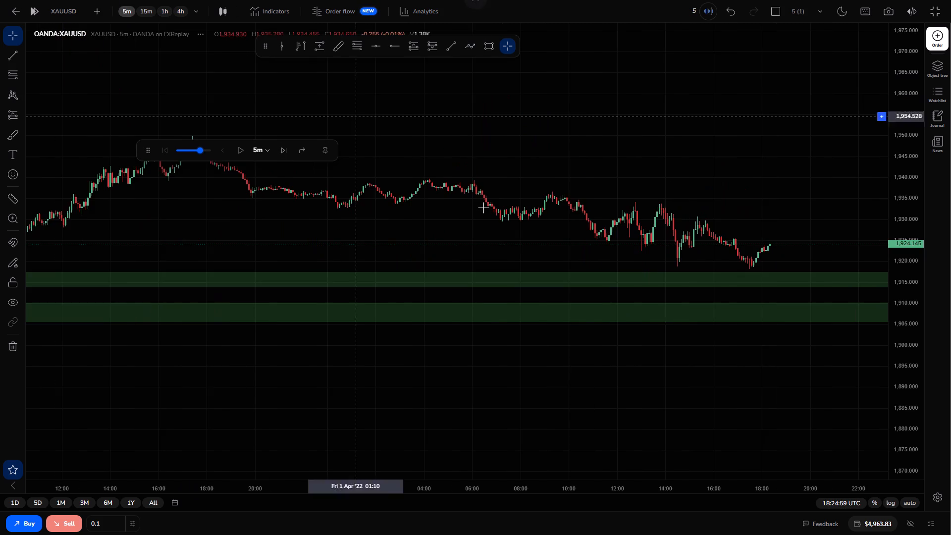
Run the replay forward on the 5-minute chart to 4 April 04:54:59 UTC, stopping with price at the upper green zone.
drag(895, 372, 866, 219)
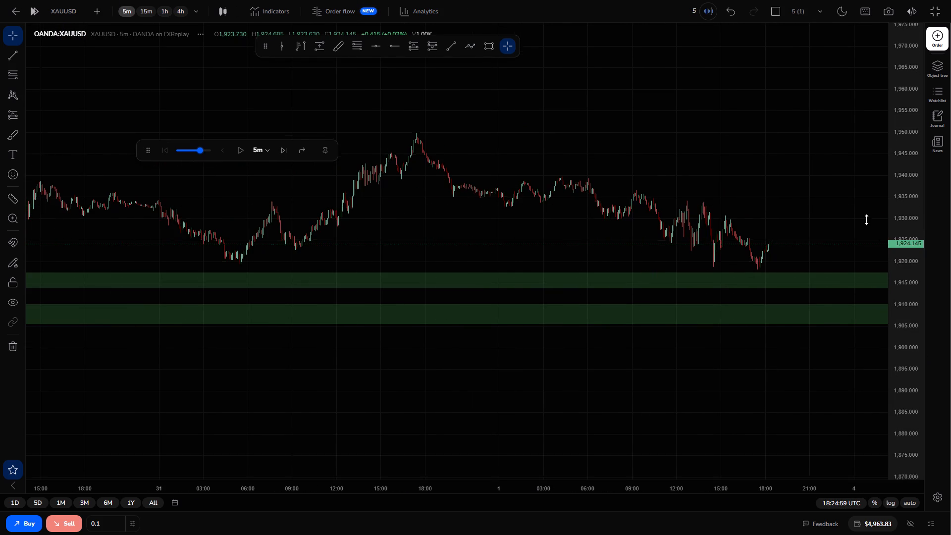
drag(866, 219, 854, 139)
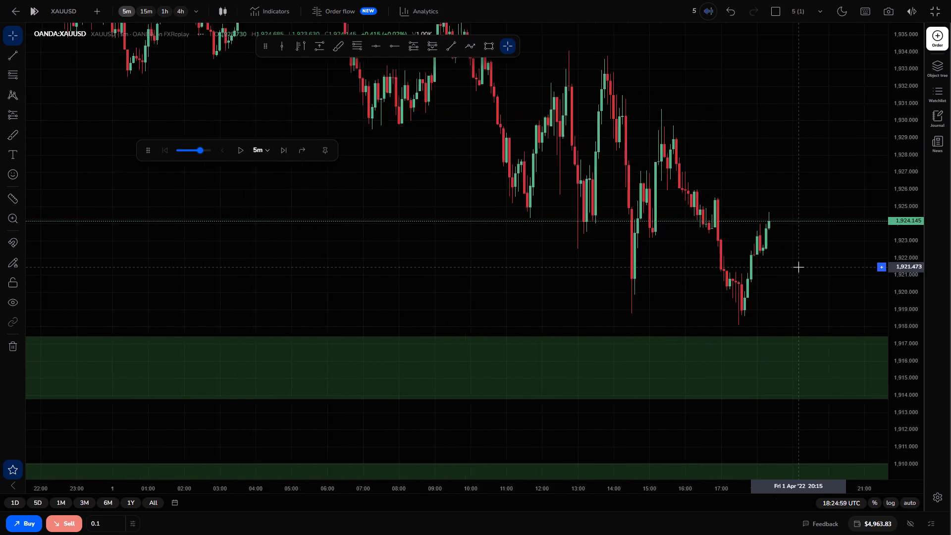
drag(912, 195, 915, 267)
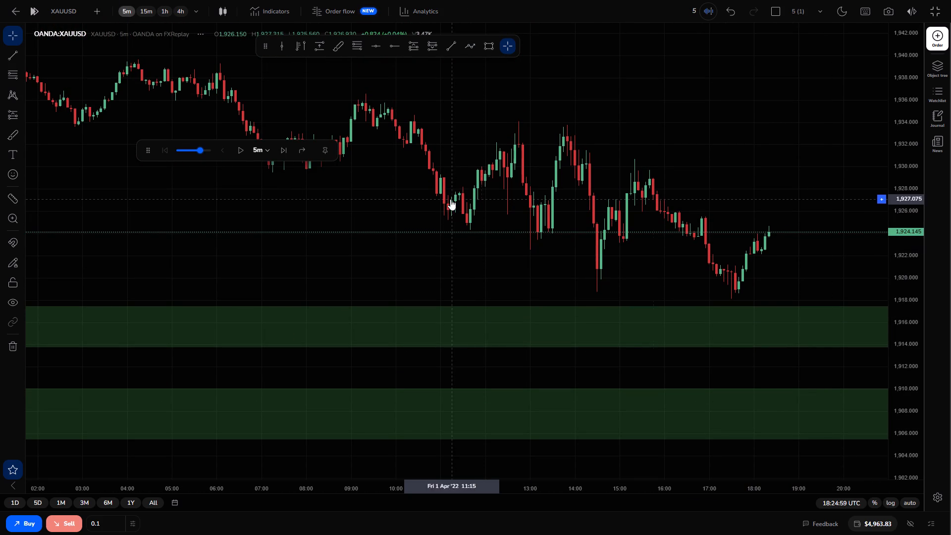
triple_click(279, 145)
triple_click(279, 145)
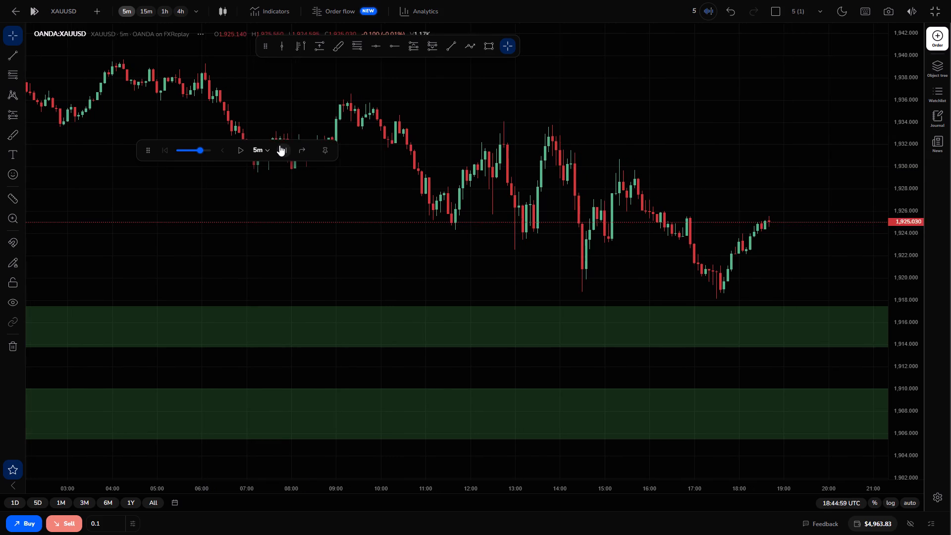
click(252, 146)
drag(232, 150, 240, 150)
click(240, 150)
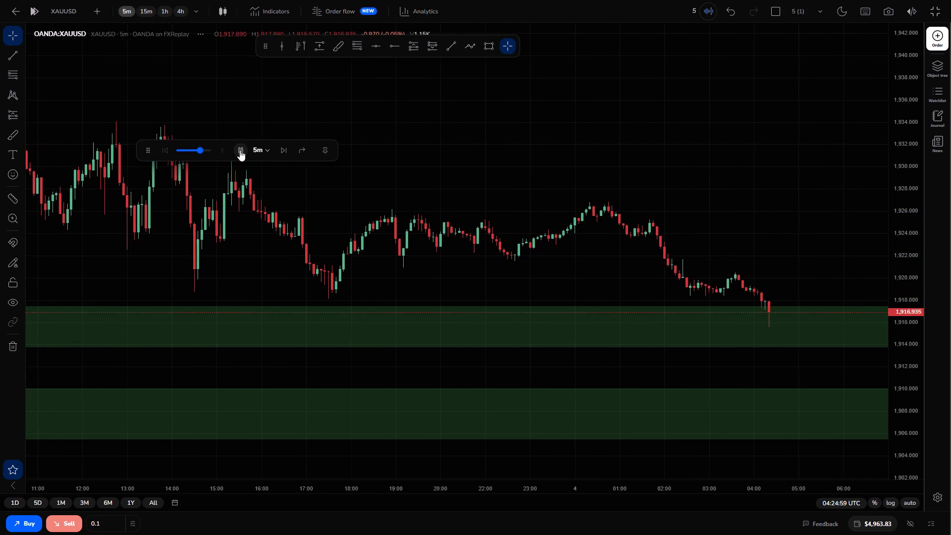
click(240, 150)
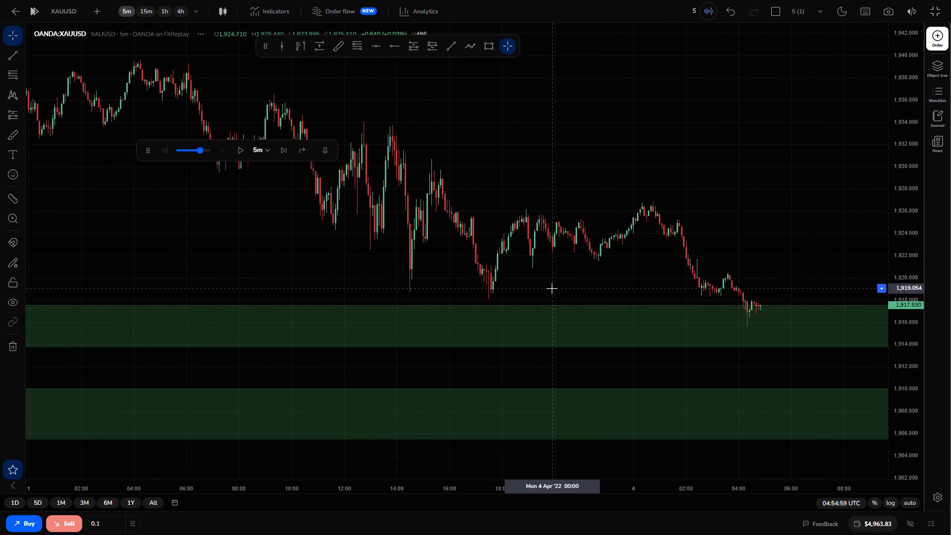
Switch to the 1-hour timeframe and advance the replay in 5-minute increments to 05:24:59 UTC.
click(168, 13)
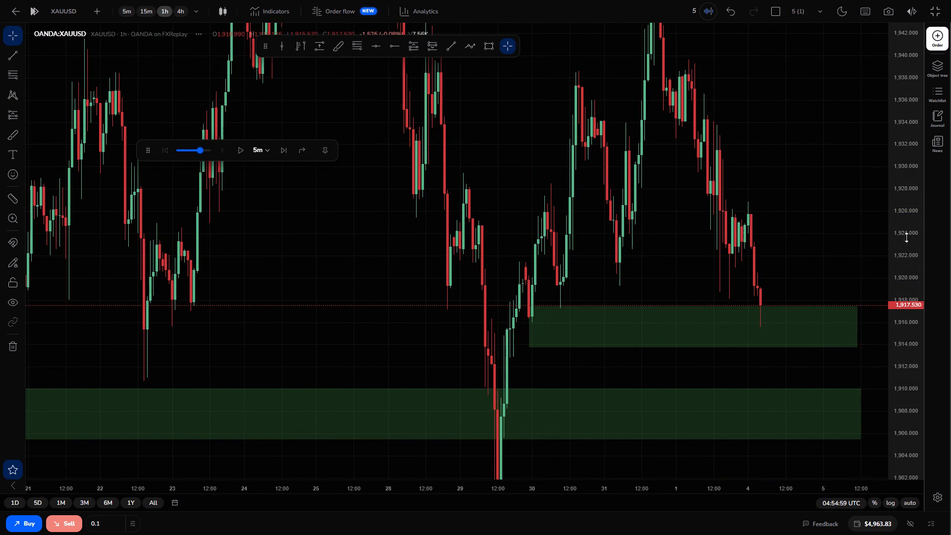
drag(906, 232, 903, 379)
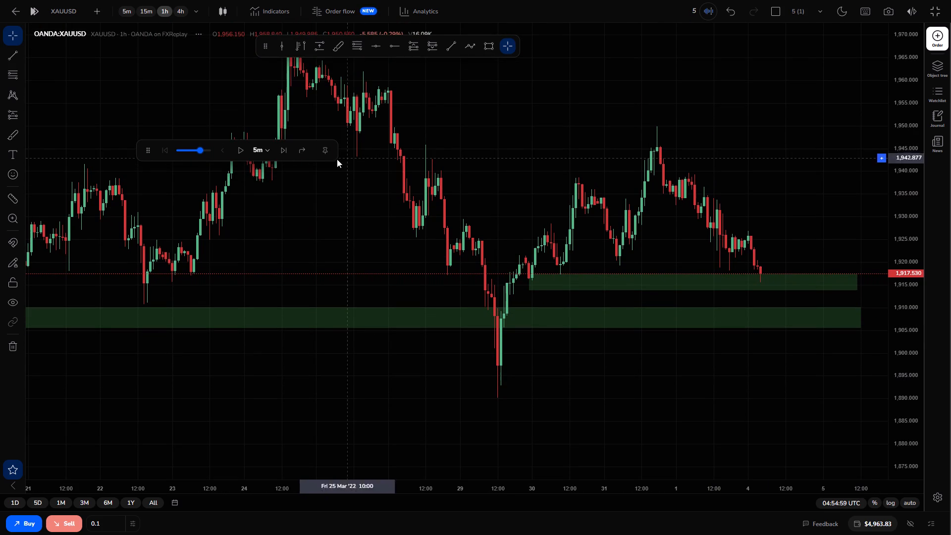
click(280, 147)
double_click(280, 147)
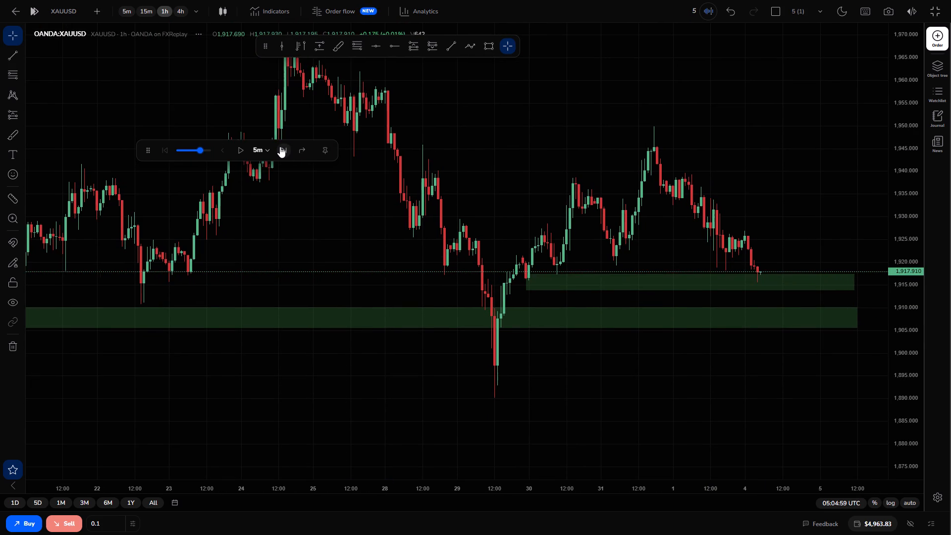
click(280, 147)
click(280, 147)
click(280, 147)
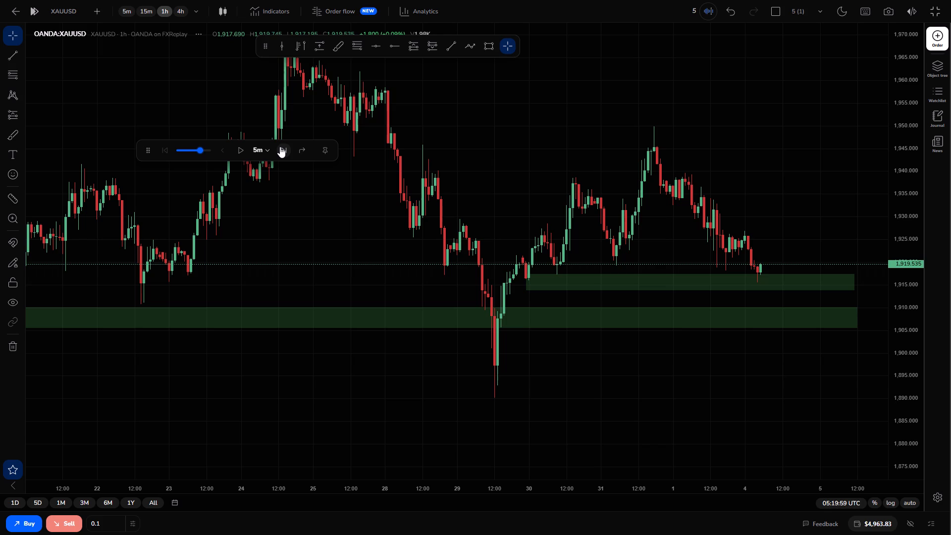
Open a 0.1-lot market buy on XAUUSD at 1,919.645.
click(35, 521)
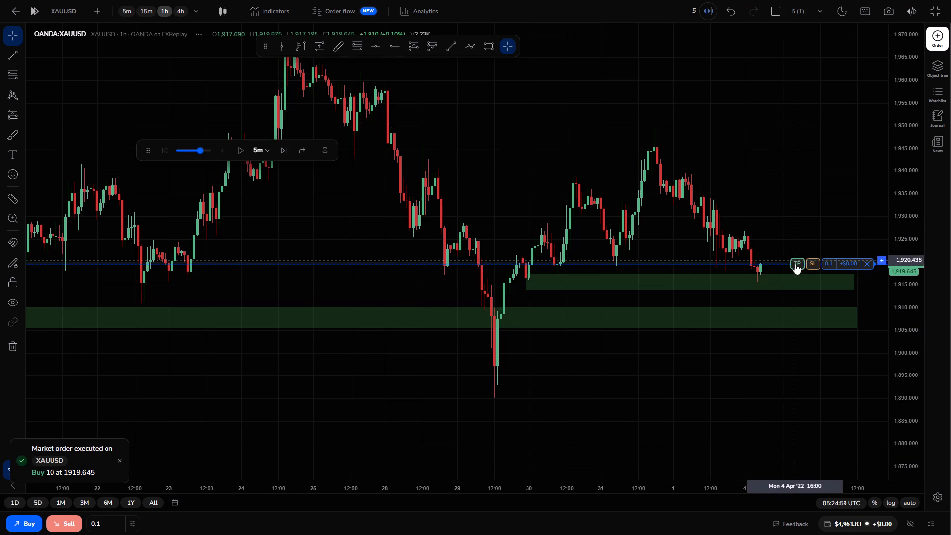
Set the buy position's stop loss at about 1,916.404 and its take profit at about 1,926.972.
drag(796, 265, 796, 287)
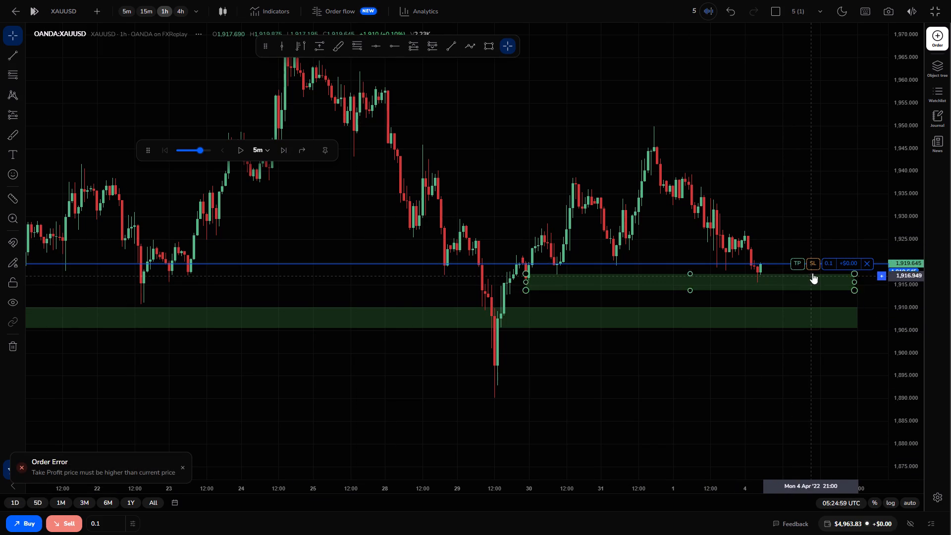
drag(813, 265, 813, 285)
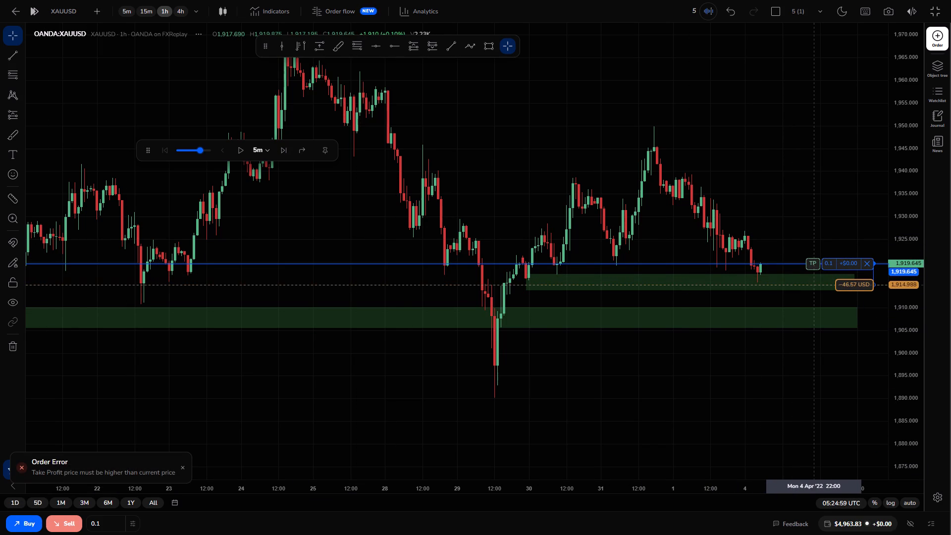
drag(813, 285, 813, 278)
drag(813, 264, 813, 244)
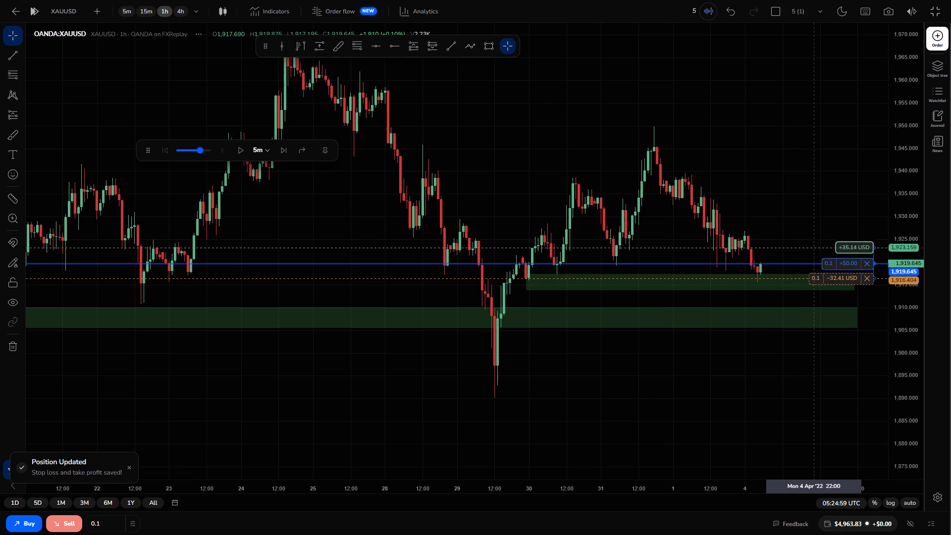
drag(813, 244, 809, 230)
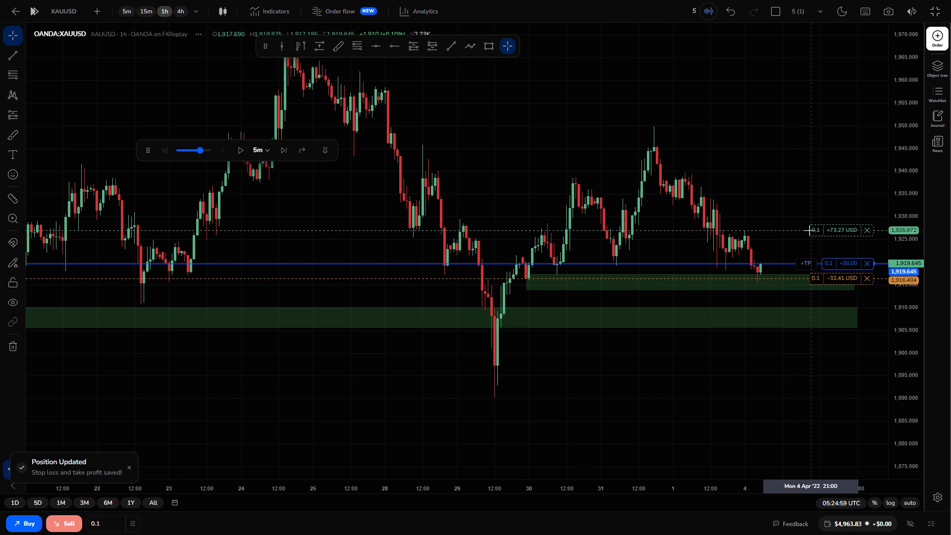
Switch to the 5-minute timeframe and play the replay until 07:04:59 UTC, letting the buy trade run to its take profit.
click(127, 16)
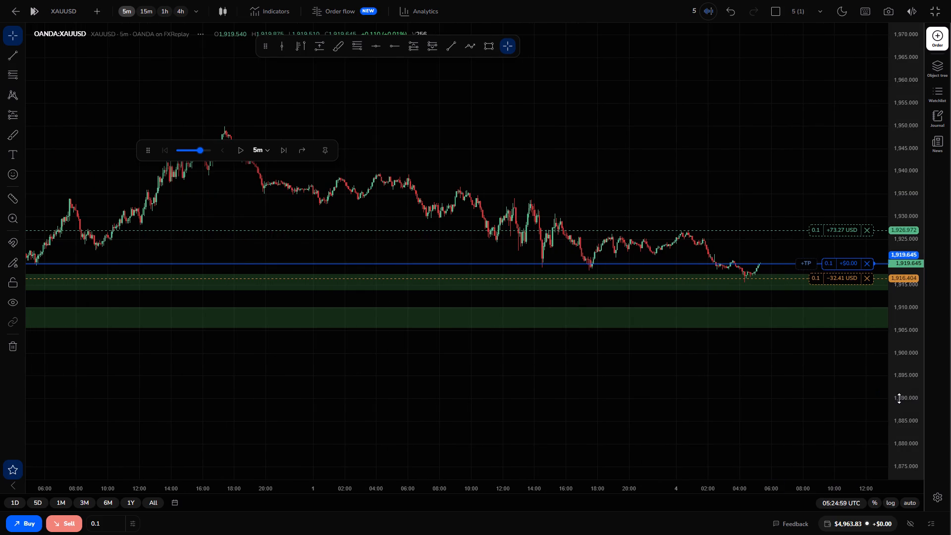
drag(899, 398, 841, 248)
drag(888, 329, 877, 260)
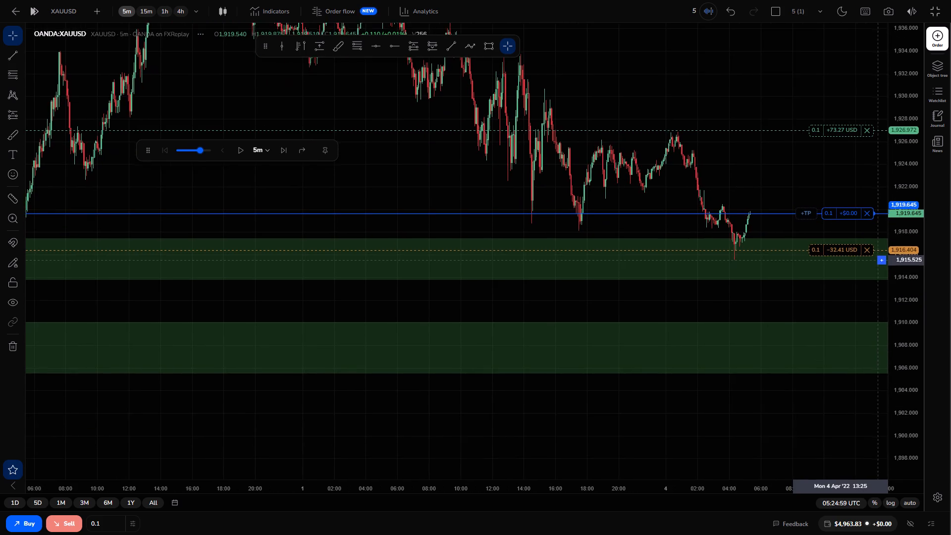
drag(877, 260, 891, 312)
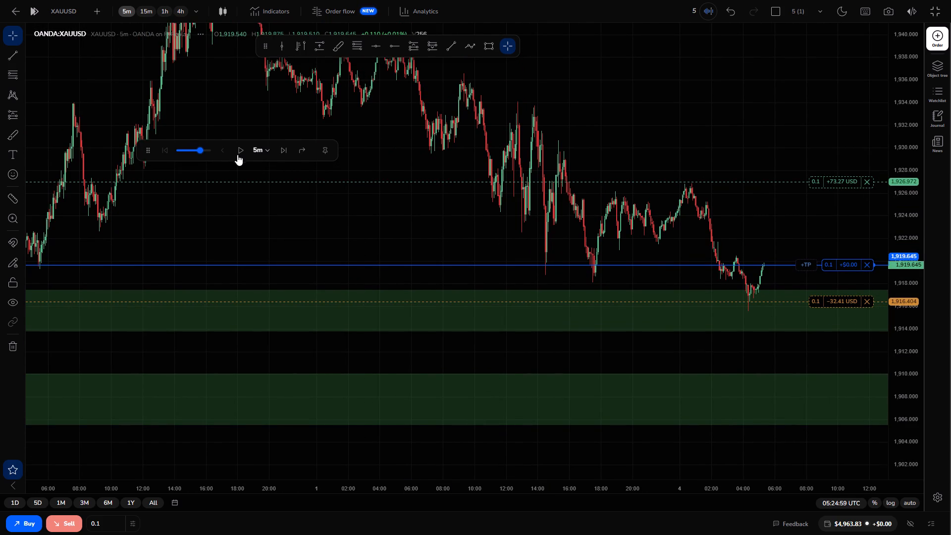
click(239, 153)
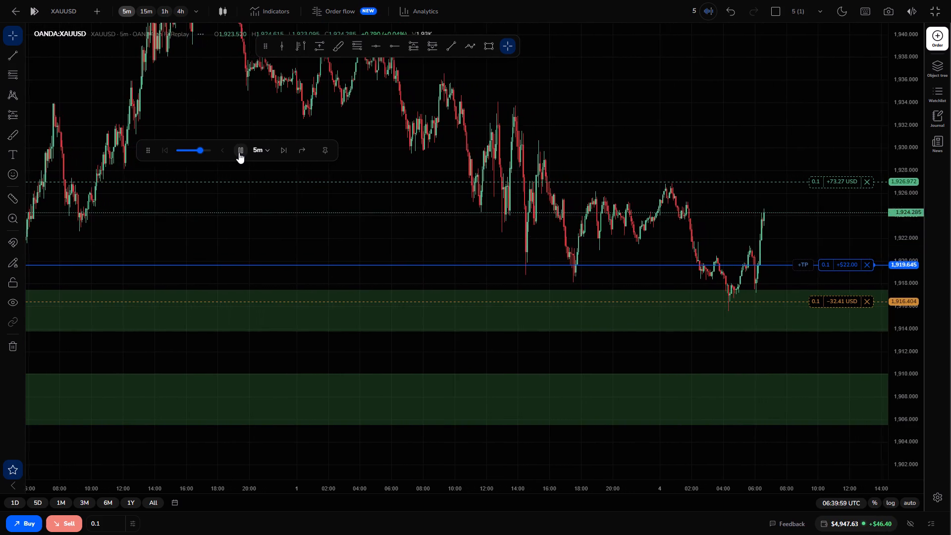
click(239, 153)
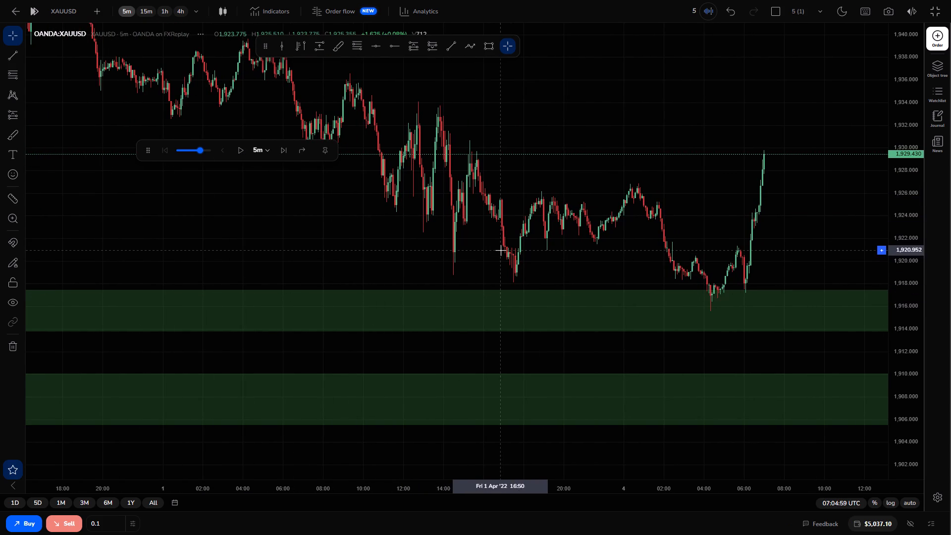
On the 1-hour chart, draw a rectangle zone from about 1,959.6 to 1,949.1, spanning 25 March 16:00 to about 4 April 12:00.
drag(501, 250, 563, 290)
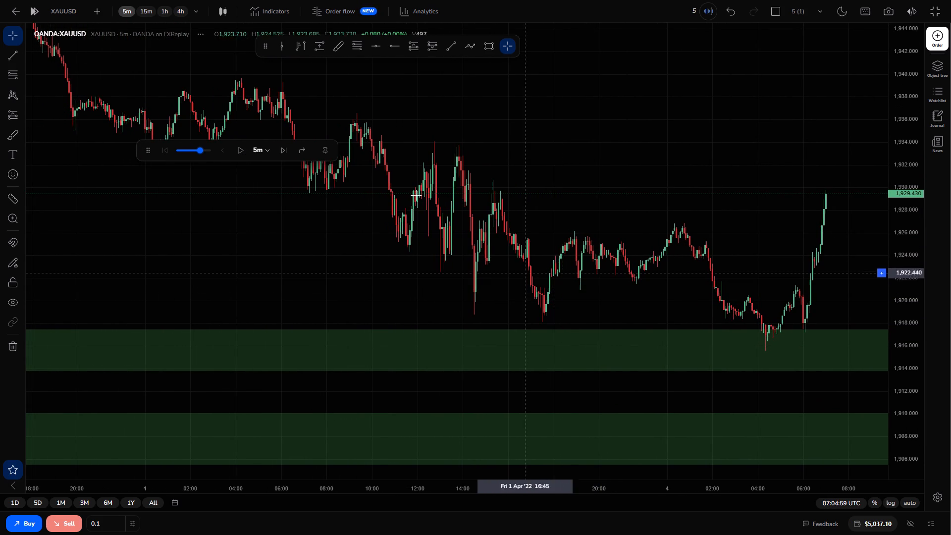
click(164, 9)
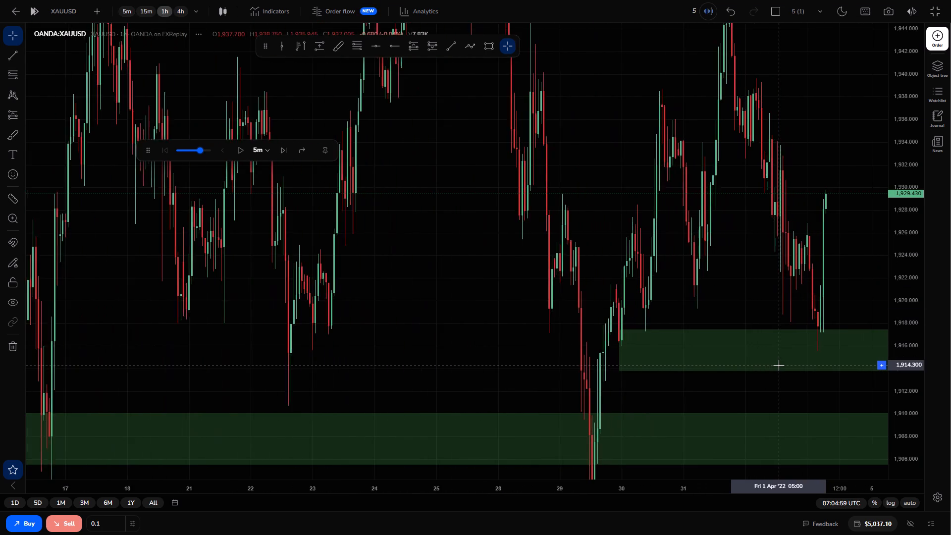
drag(902, 288, 905, 365)
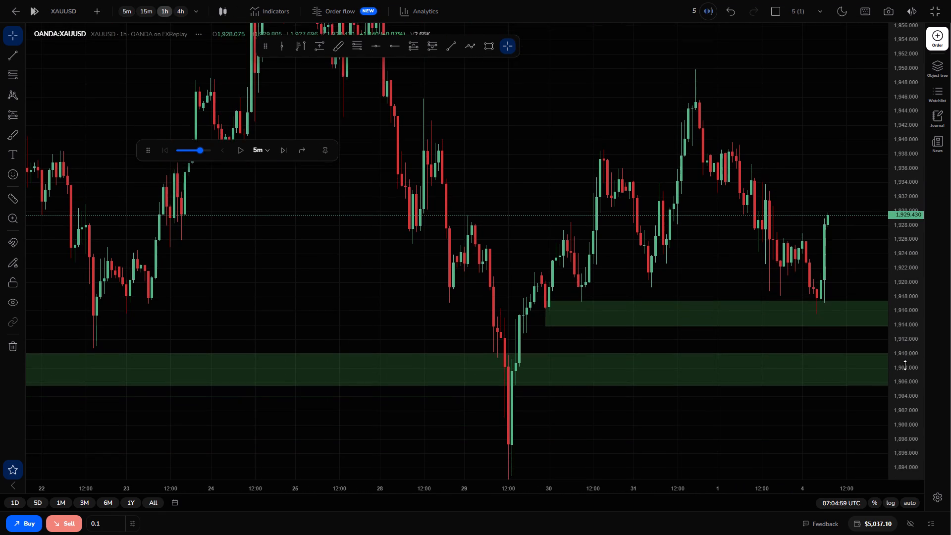
drag(905, 365, 911, 493)
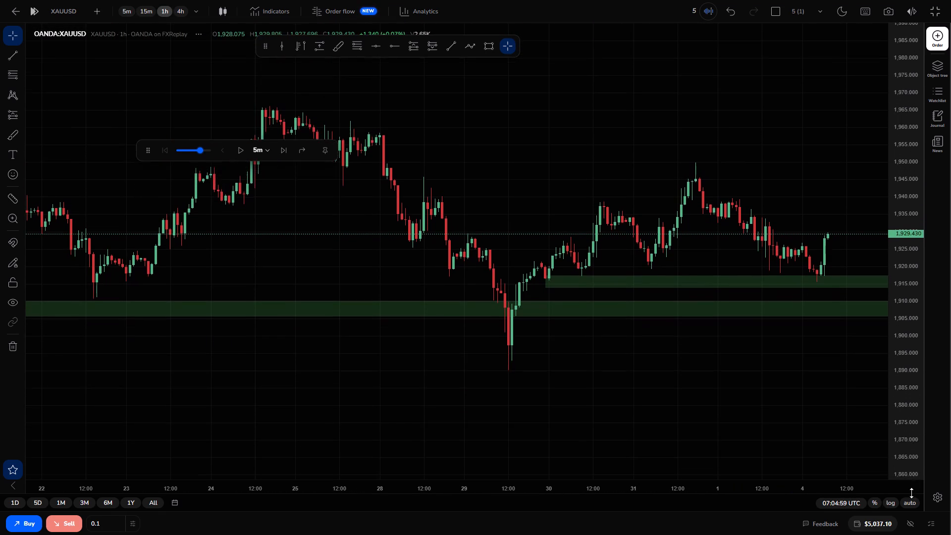
drag(911, 493, 902, 450)
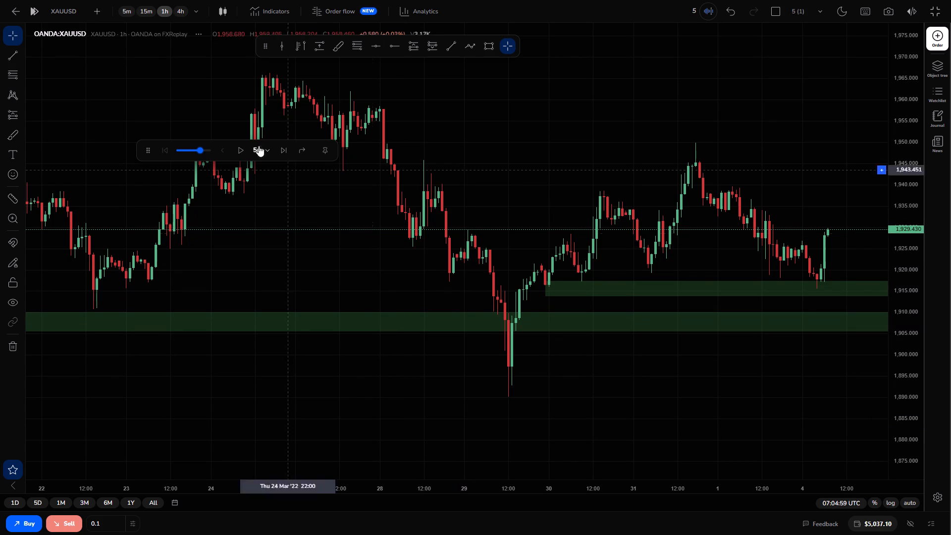
click(483, 41)
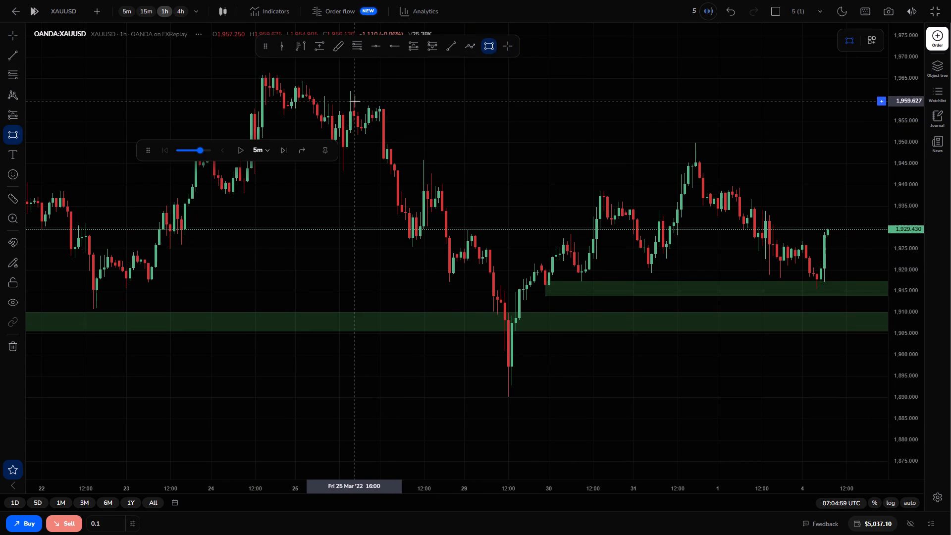
drag(355, 101, 537, 137)
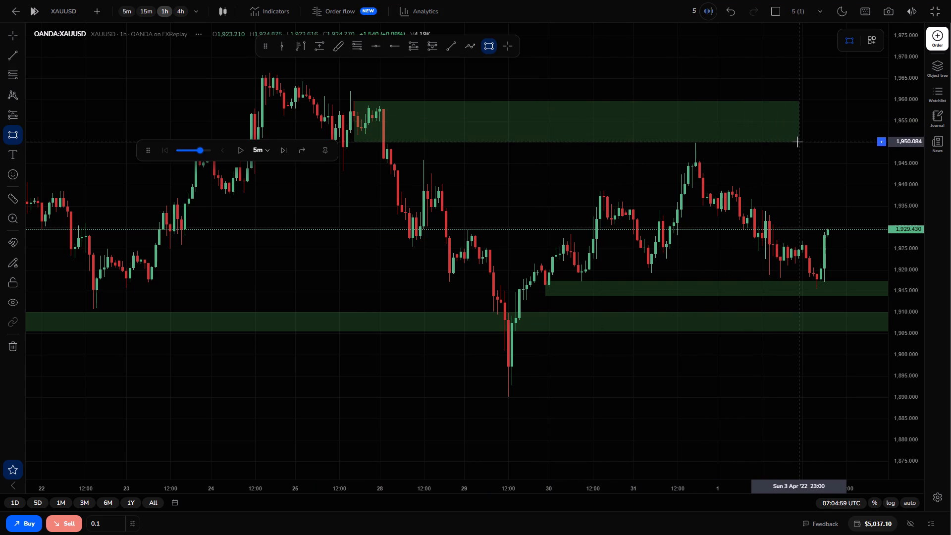
drag(847, 146, 852, 221)
drag(852, 221, 804, 207)
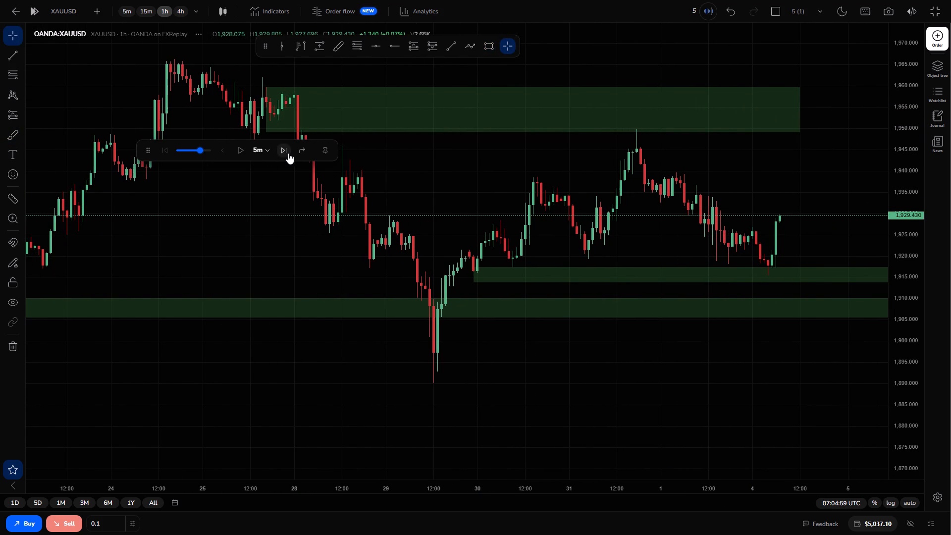
Advance the replay in 5-minute increments on the 1-hour chart to 08:04:59 UTC.
triple_click(288, 153)
triple_click(288, 153)
double_click(288, 153)
triple_click(288, 153)
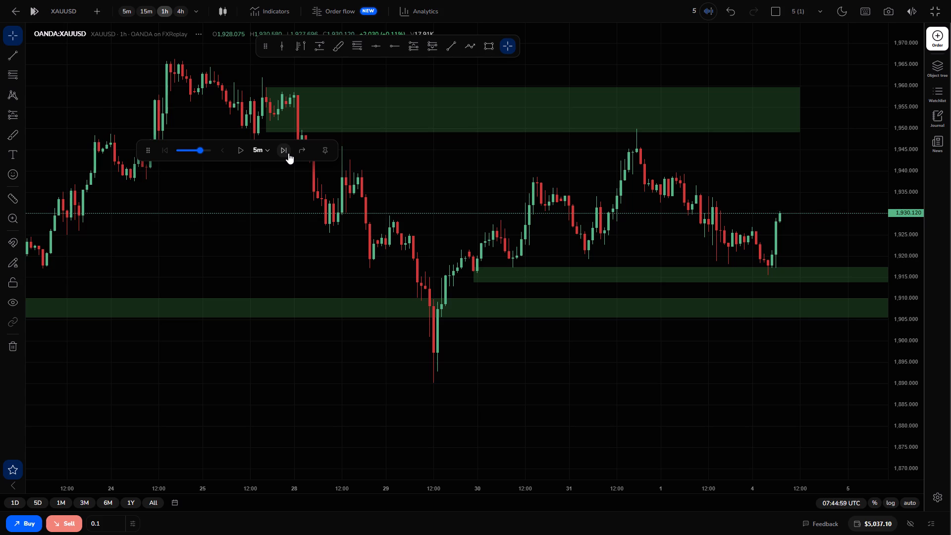
click(288, 153)
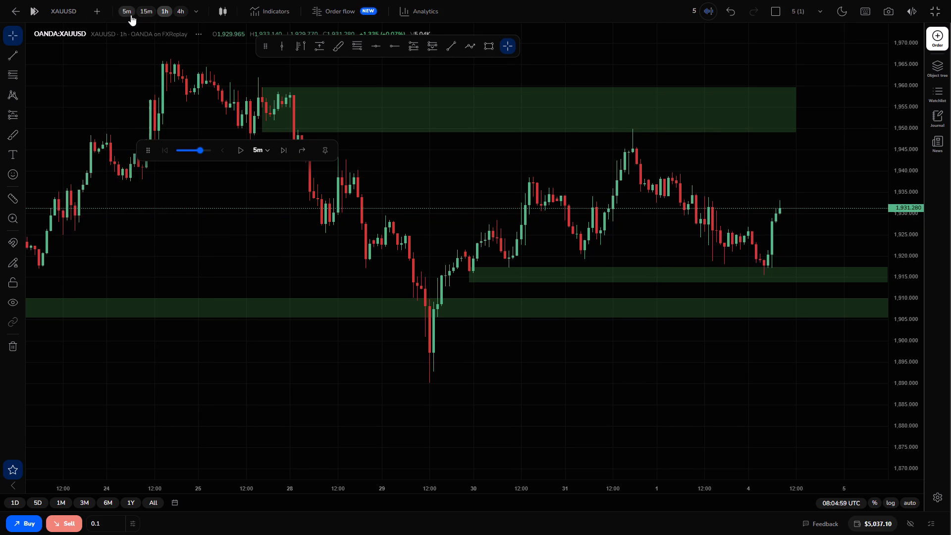
Examine the recent price action between the marked zones on the 5-minute chart and then on the 15-minute chart.
click(131, 15)
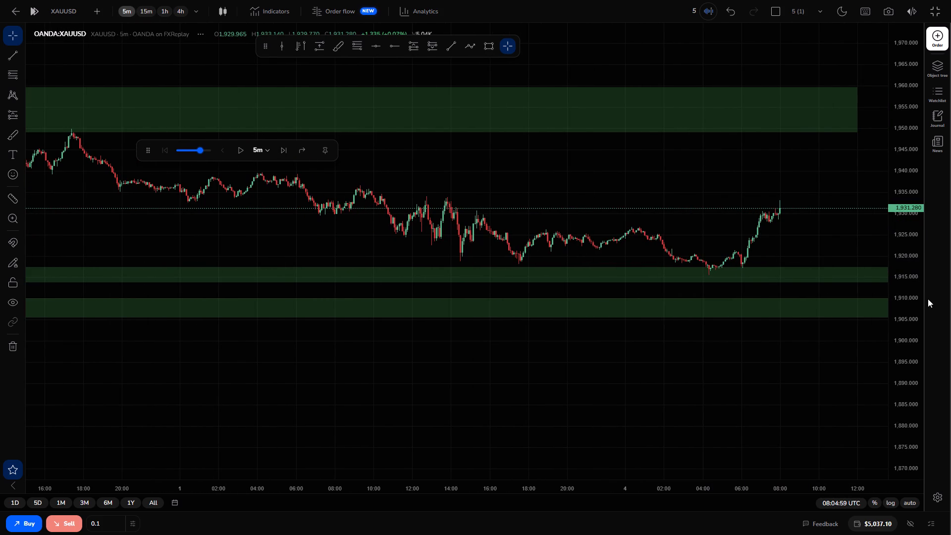
drag(895, 307, 851, 192)
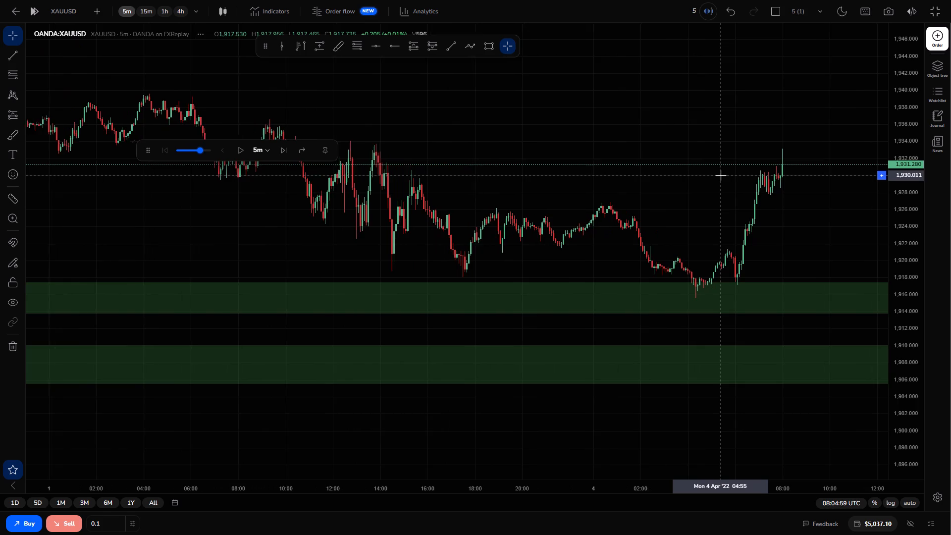
drag(721, 175, 746, 232)
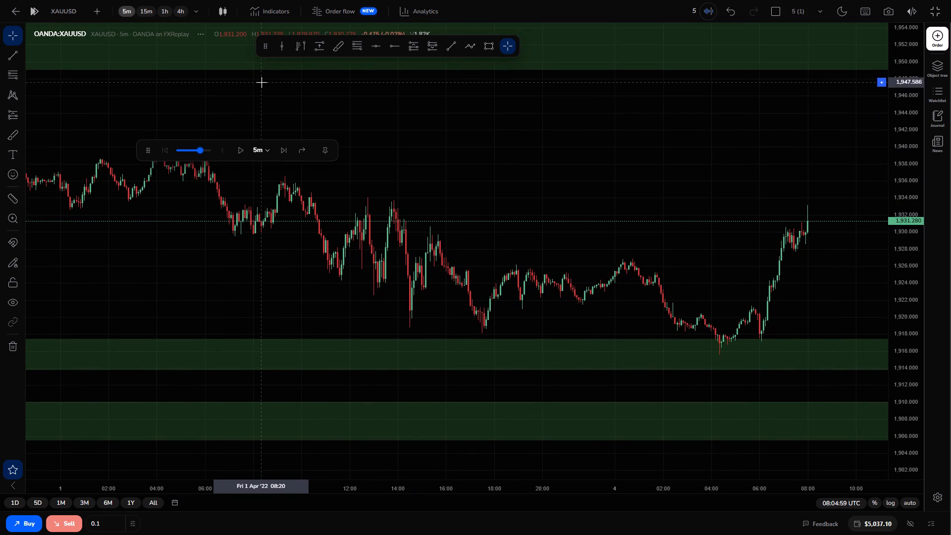
click(141, 12)
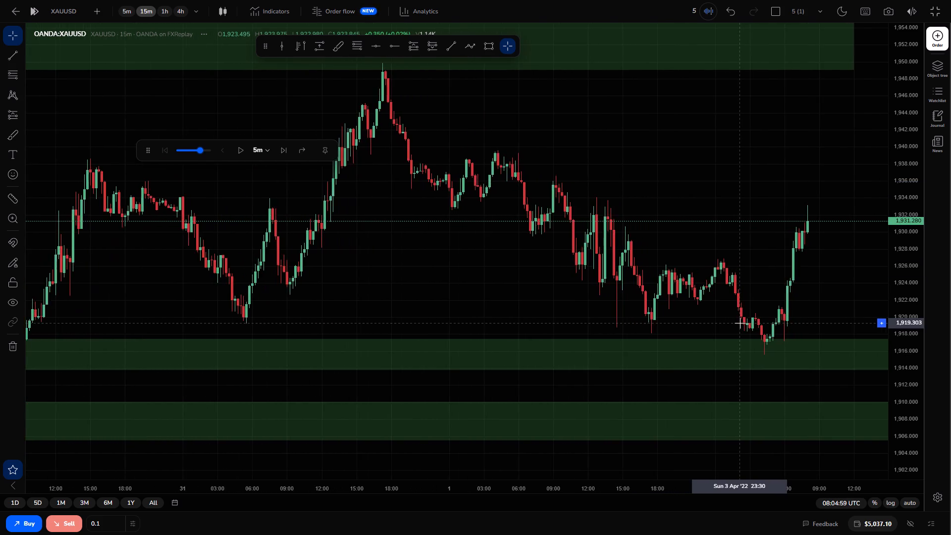
click(738, 226)
drag(758, 242, 761, 267)
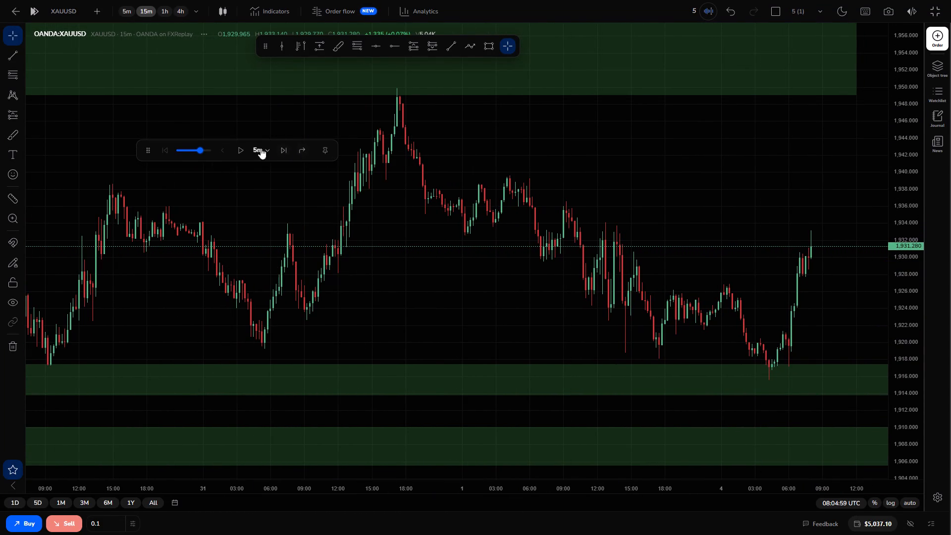
Play the replay in 5-minute increments on the 15-minute chart until 19:44:59 UTC on 4 April.
click(241, 150)
click(241, 150)
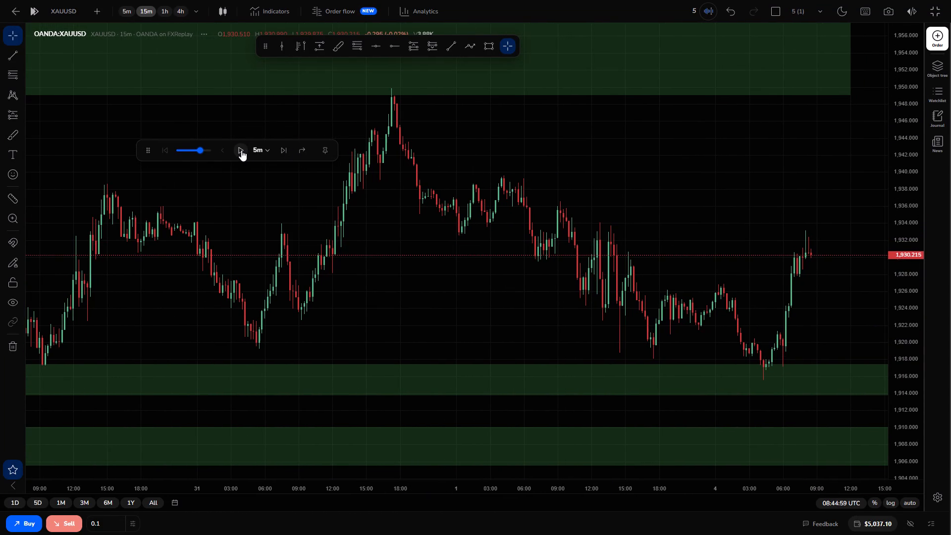
click(241, 150)
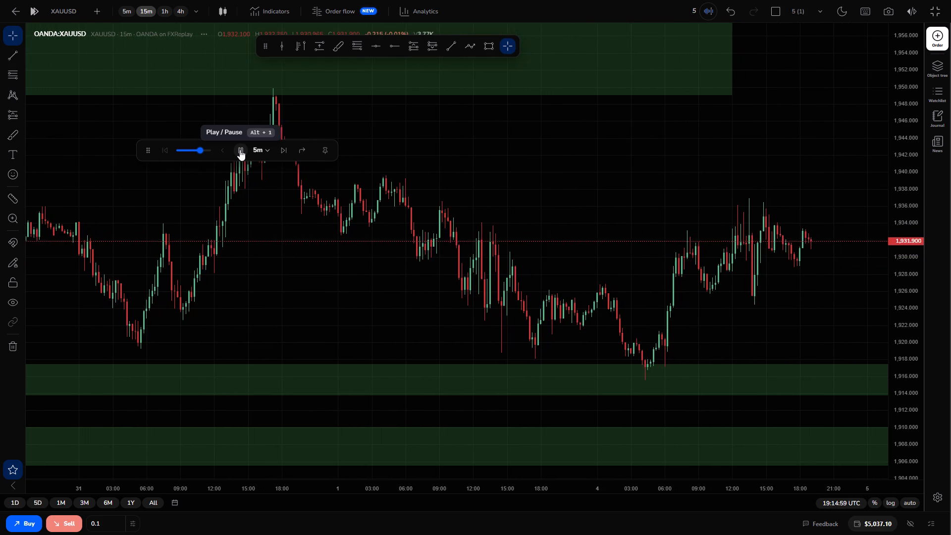
click(240, 150)
Review the marked zones on the 1-hour chart and advance the replay in 5-minute increments to 20:04:59 UTC.
click(168, 9)
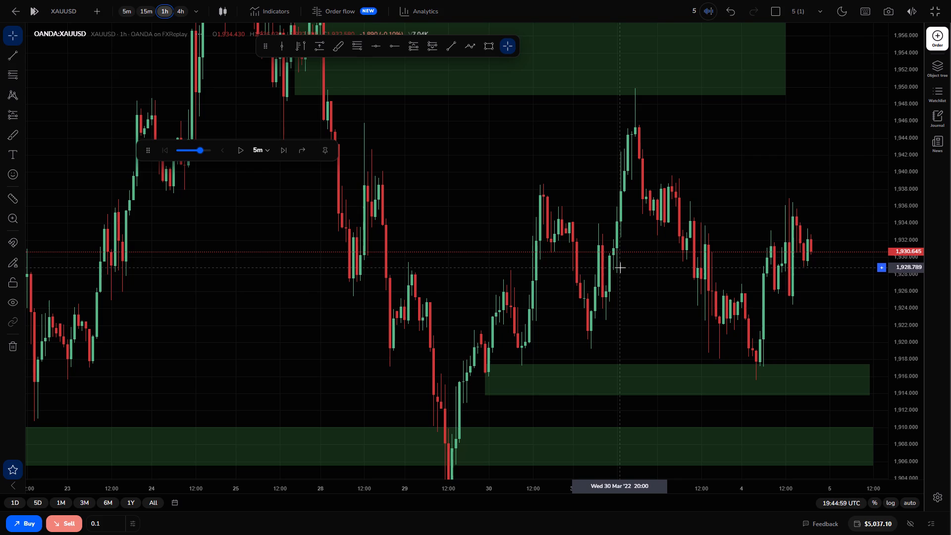
drag(680, 244, 724, 309)
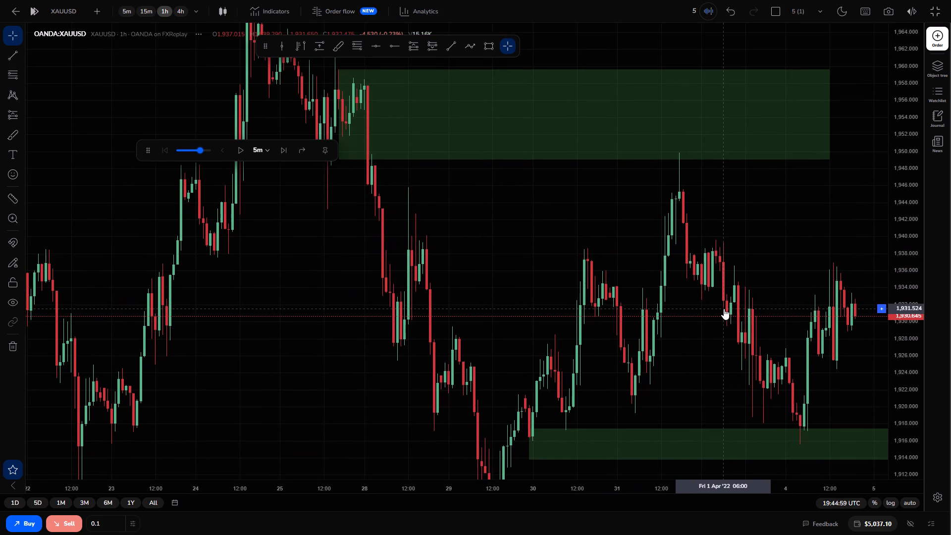
drag(896, 247, 902, 286)
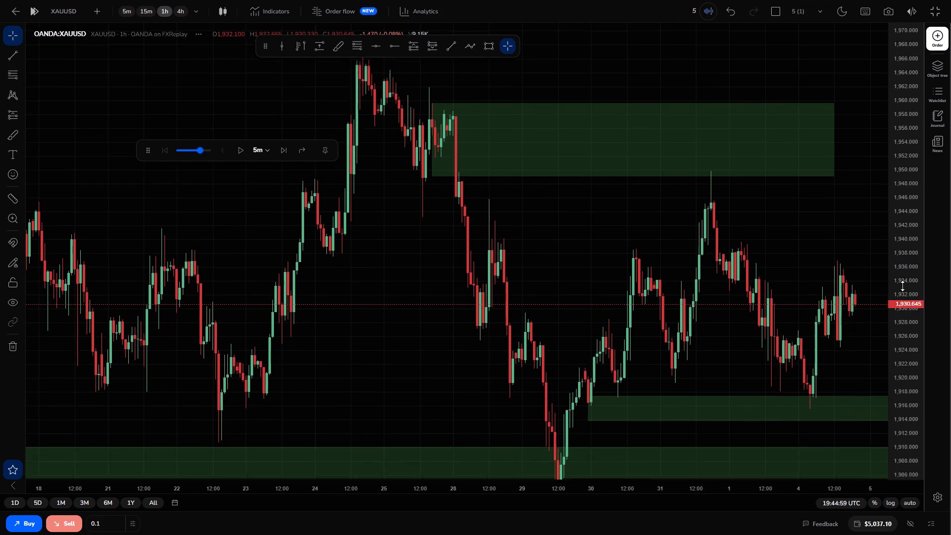
drag(902, 286, 906, 343)
drag(830, 329, 763, 323)
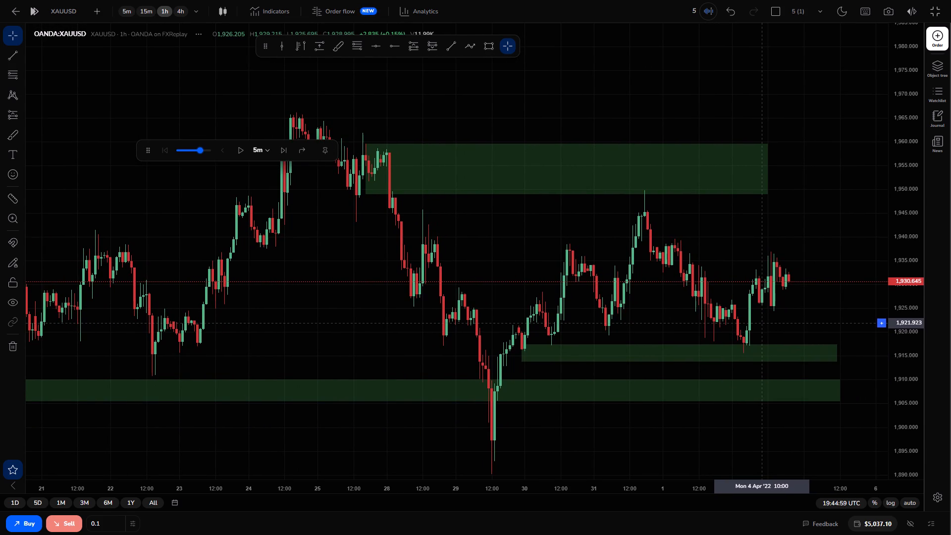
drag(763, 323, 733, 331)
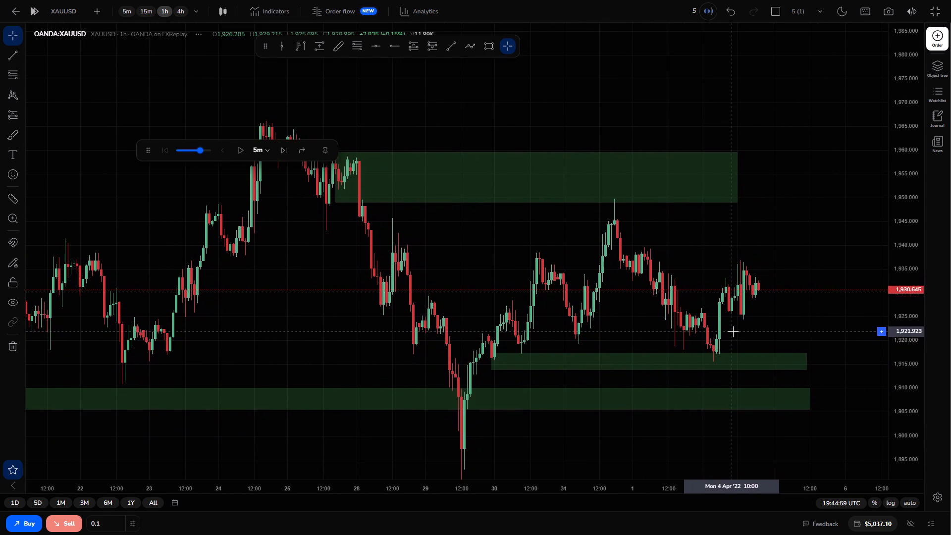
drag(714, 339, 657, 333)
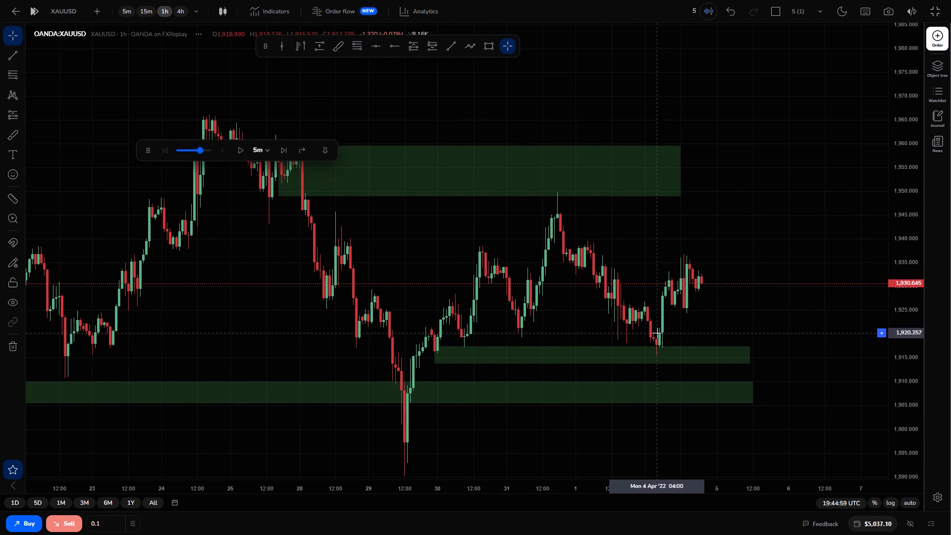
triple_click(285, 152)
click(285, 152)
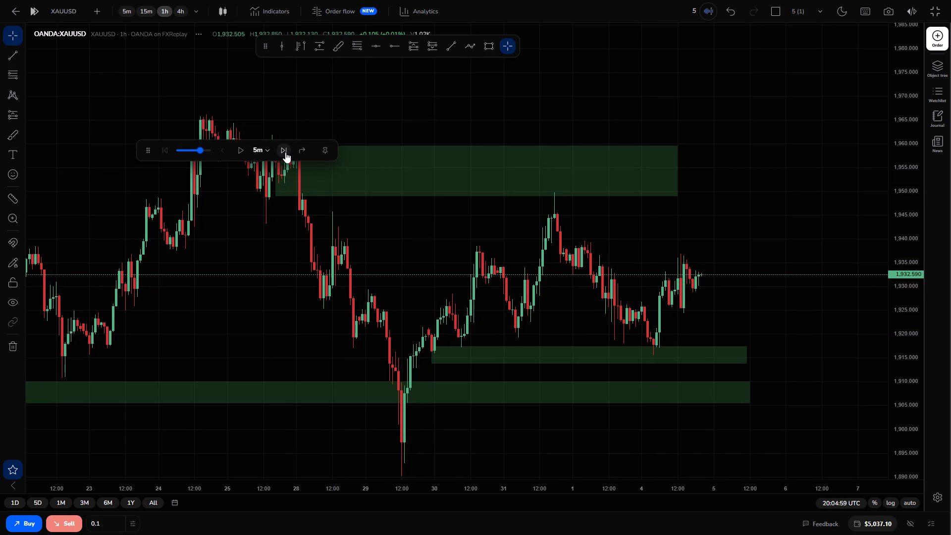
Play the replay at maximum speed, changing the replay increment to 1 hour, and pause at 11:59:59 UTC on 6 April.
click(246, 150)
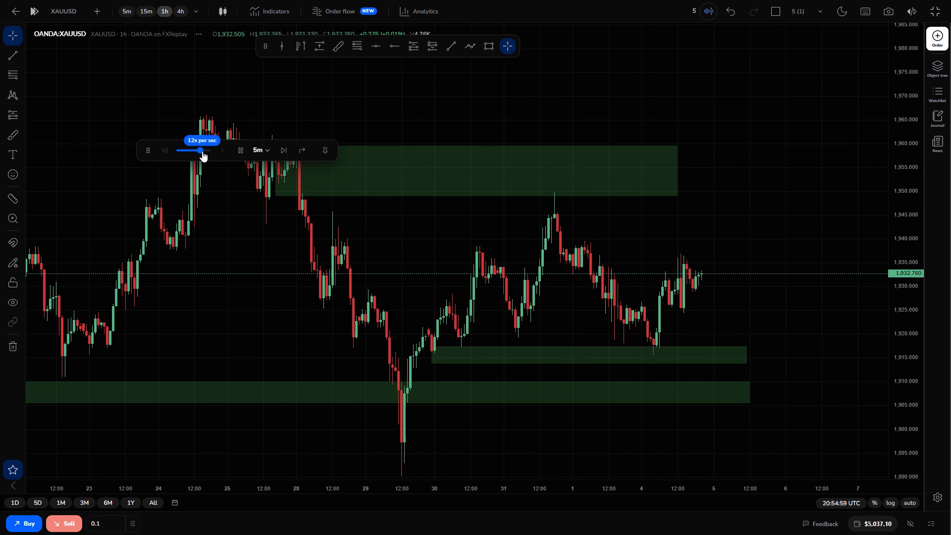
drag(202, 151, 218, 151)
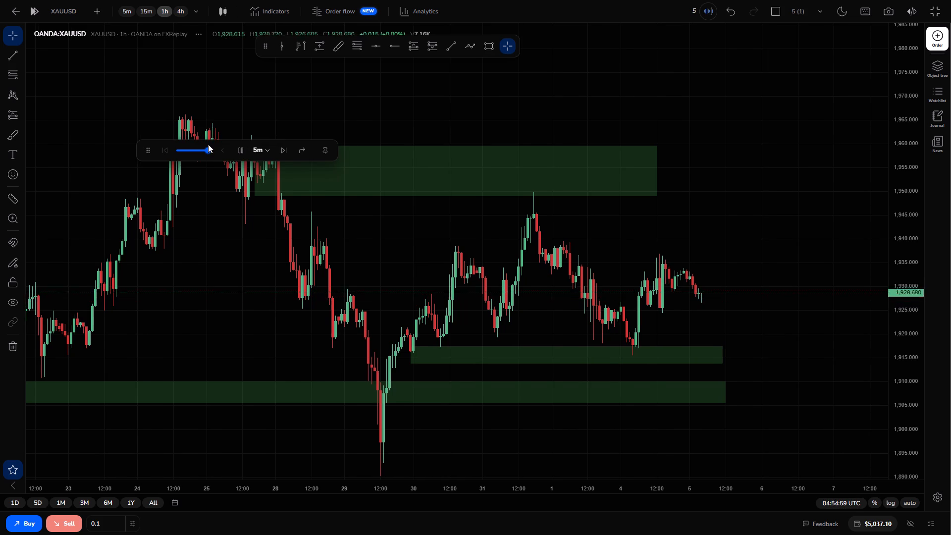
click(262, 155)
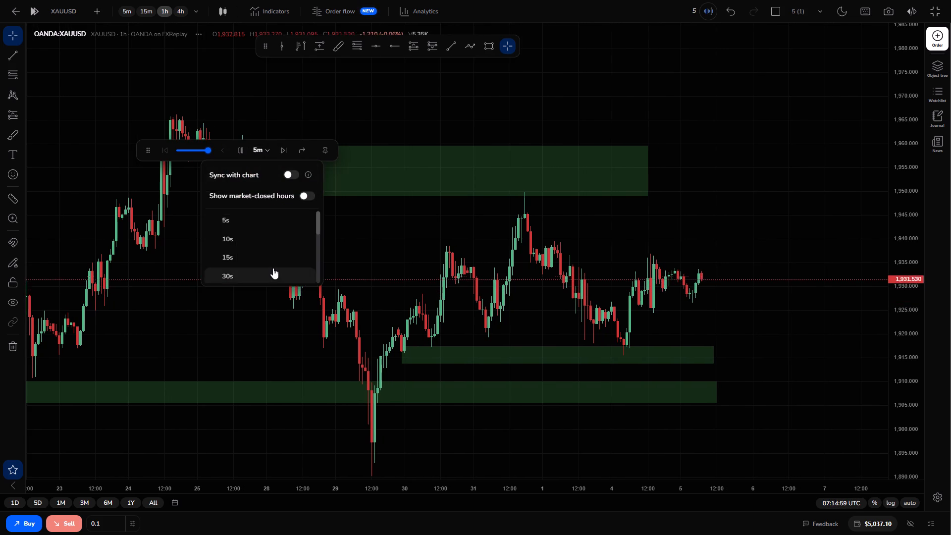
scroll(273, 268, down, 3)
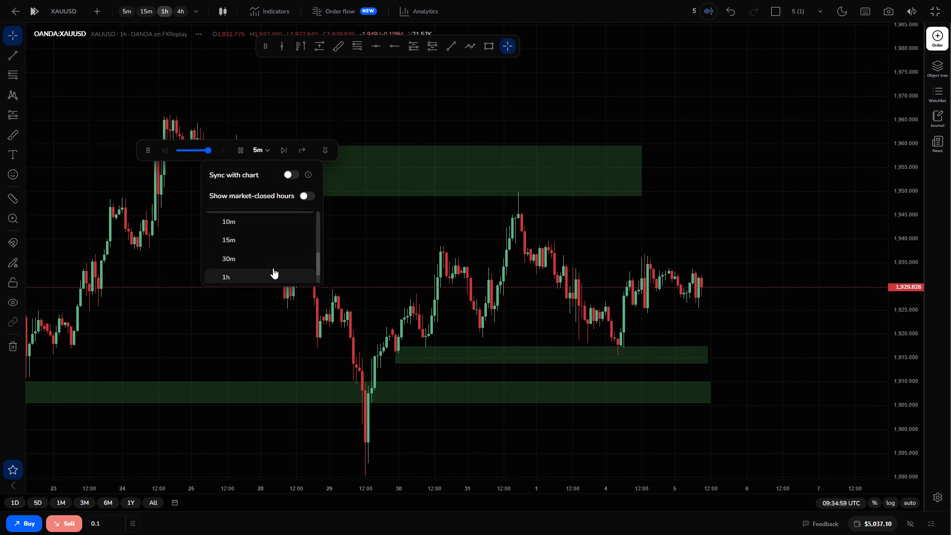
scroll(273, 268, down, 1)
click(273, 268)
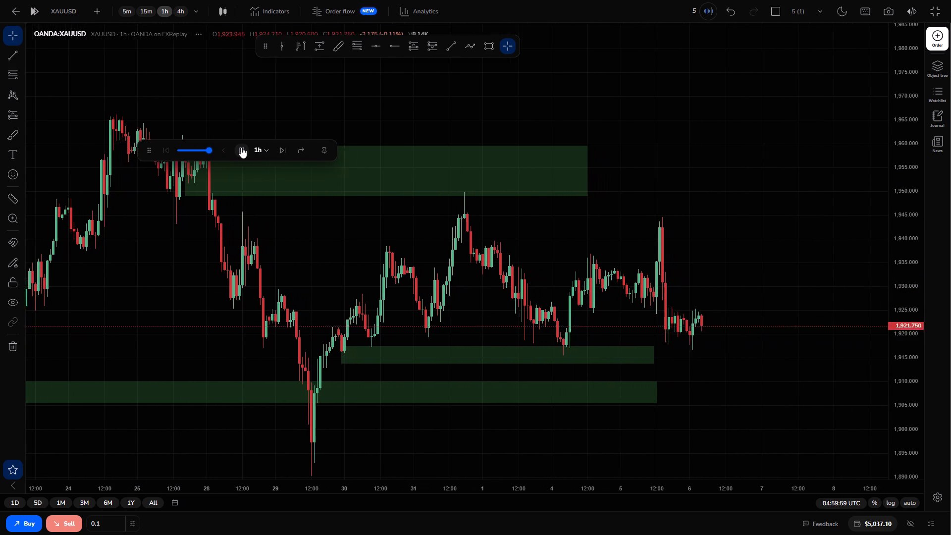
click(241, 147)
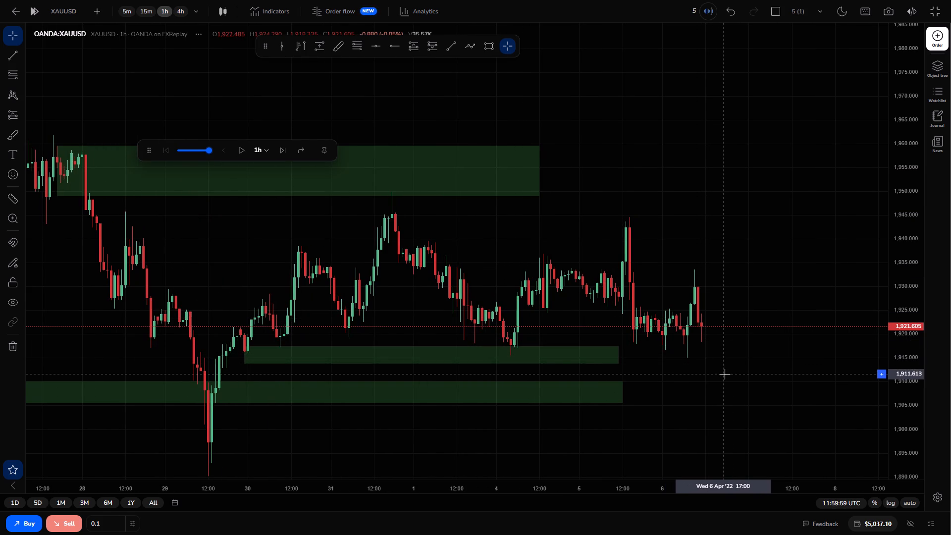
Exit full-screen mode and return to the replay session in the browser window.
click(925, 4)
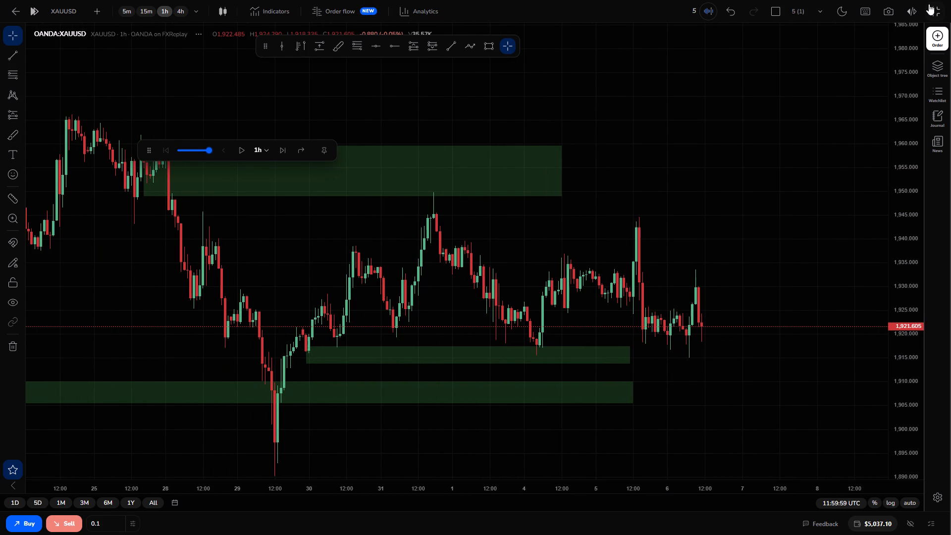
click(929, 4)
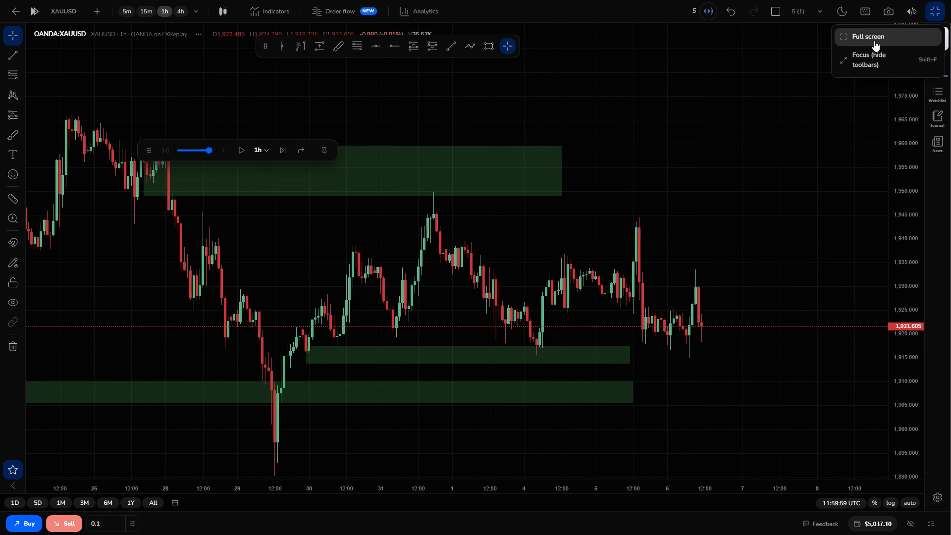
key(F11)
click(900, 0)
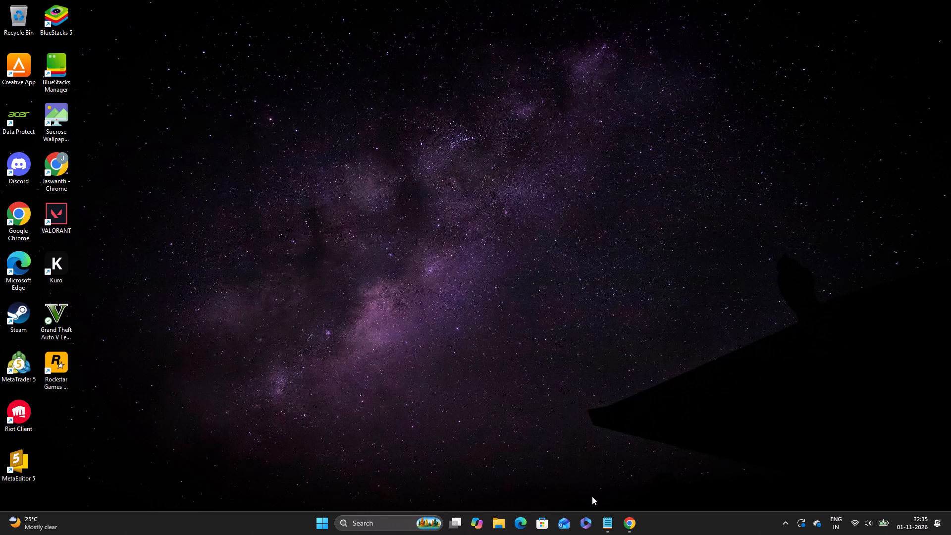
click(634, 523)
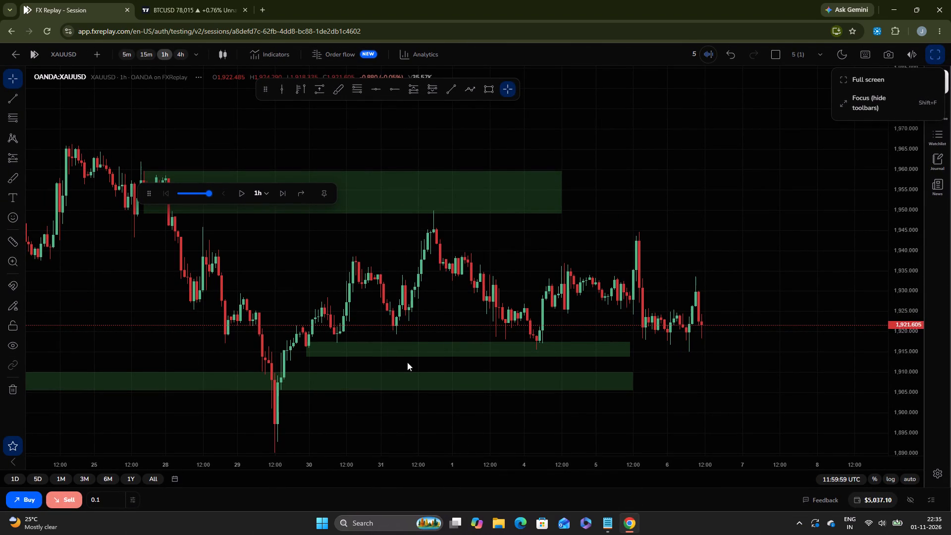
Check the recent price action on the 15-minute chart and return to the 1-hour chart.
click(145, 53)
click(145, 53)
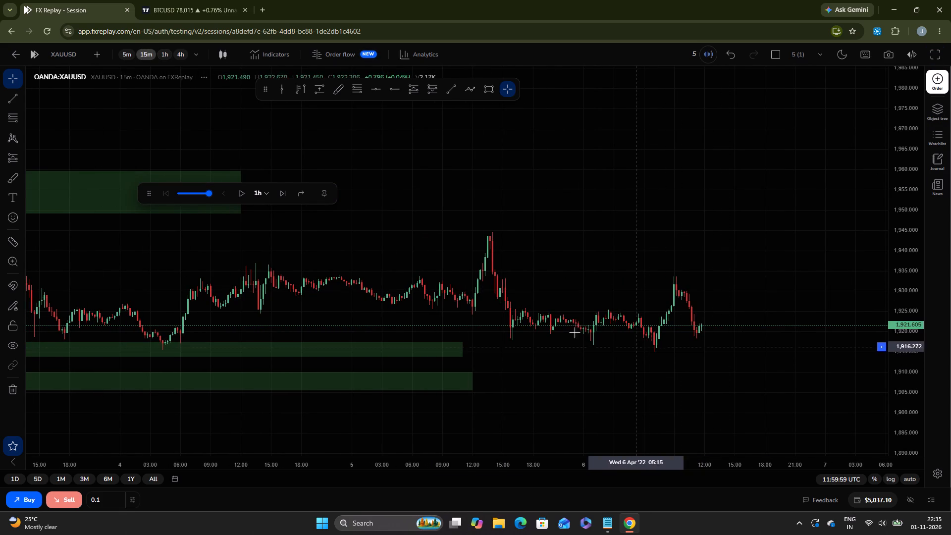
click(167, 58)
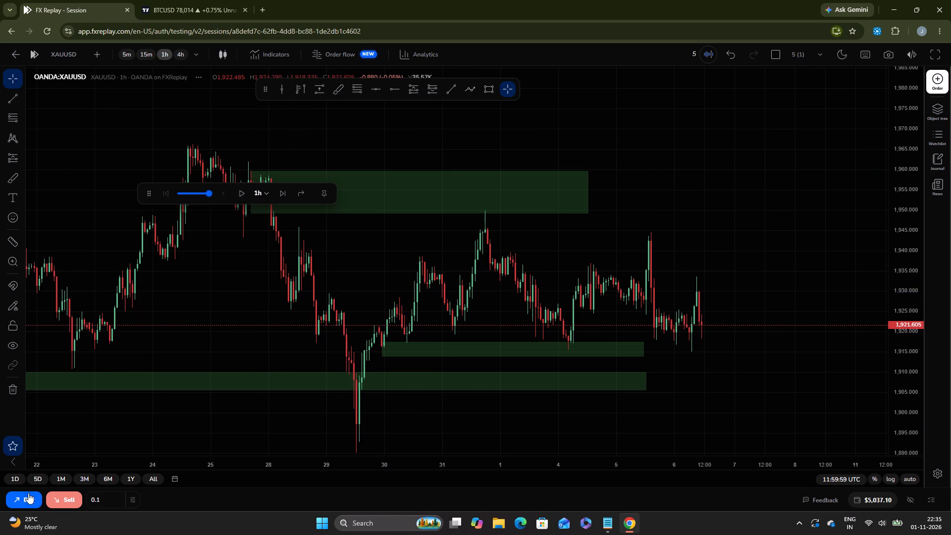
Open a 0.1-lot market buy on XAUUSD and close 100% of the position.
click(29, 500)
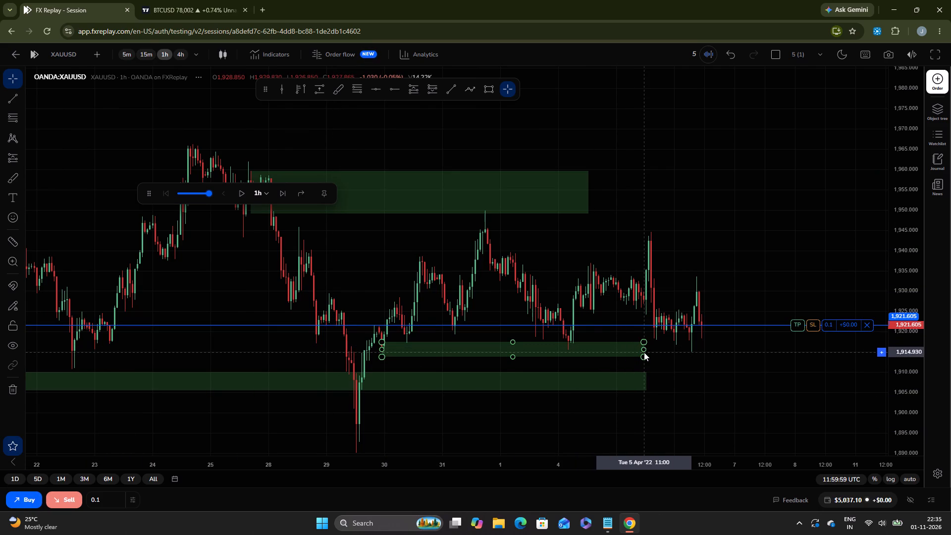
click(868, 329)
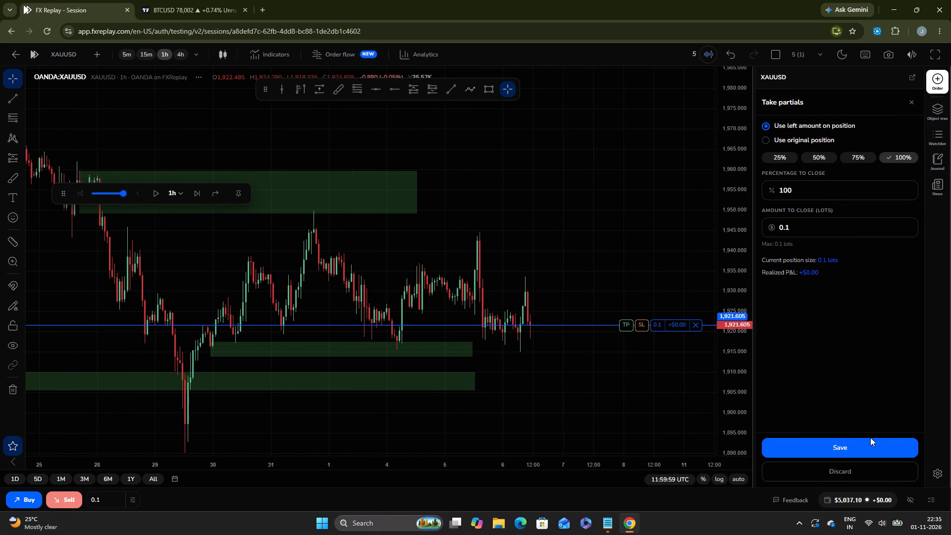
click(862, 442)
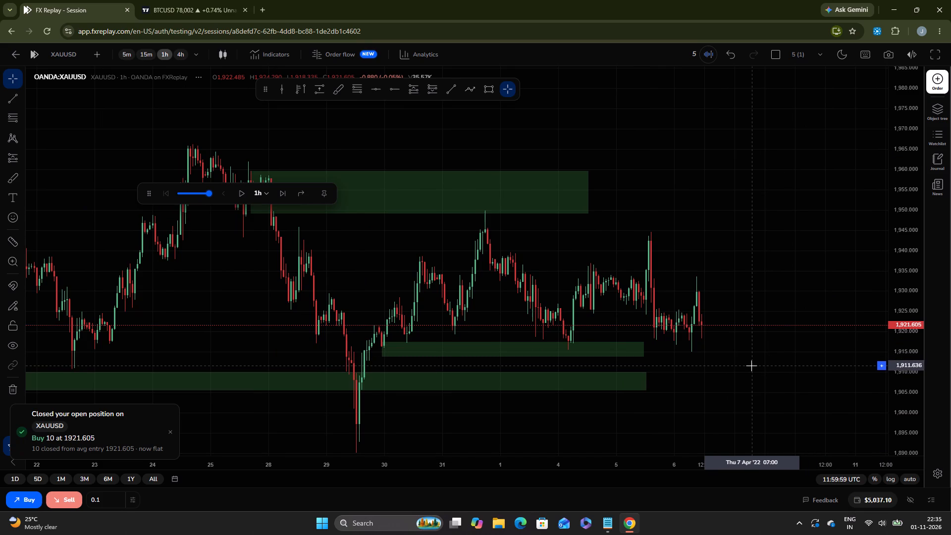
Advance the replay in 1-hour increments on the 1-hour chart to 22:59:59 UTC on 10 April.
key(ctrl+space)
key(ctrl+space)
key(ctrl+space)
key(ctrl+space)
key(ctrl+space)
key(ctrl+space)
key(ctrl+space)
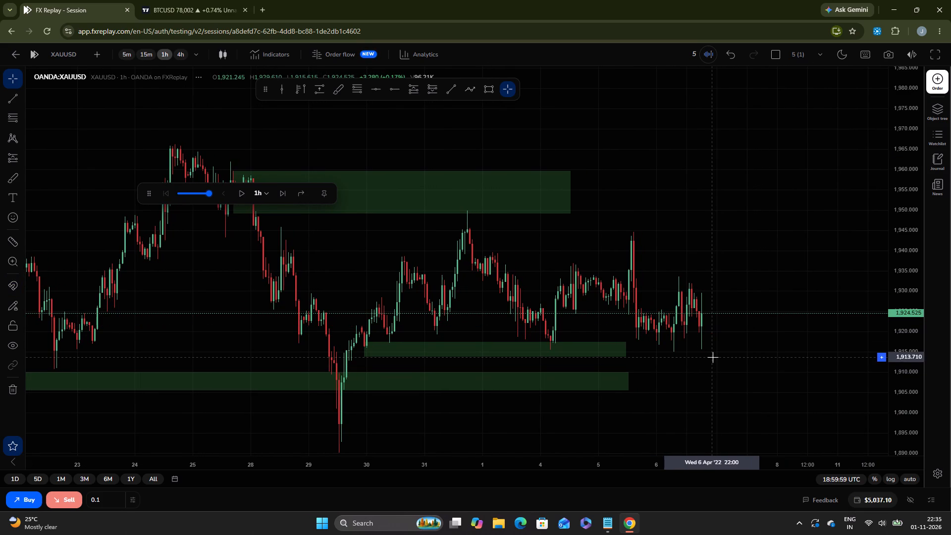
key(ctrl+space)
key(ctrl+space)
key(ctrl+space)
key(ctrl+space)
key(ctrl+space)
key(ctrl+space)
key(ctrl+space)
key(ctrl+space)
key(ctrl+space)
key(ctrl+space)
key(ctrl+space)
key(ctrl+space)
key(ctrl+space)
key(ctrl+space)
key(ctrl+space)
key(ctrl+space)
key(ctrl+space)
key(ctrl+space)
key(ctrl+space)
key(ctrl+space)
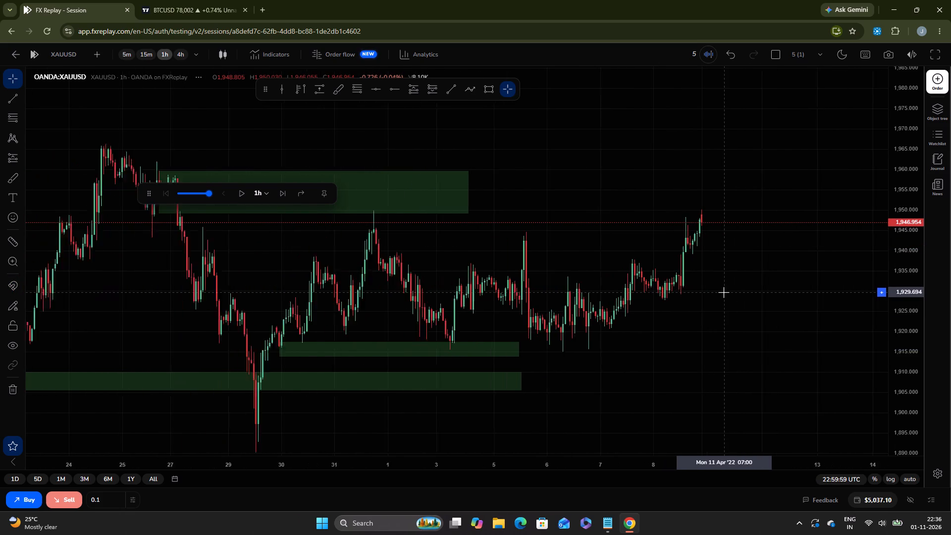
Extend the end of the upper rectangle zone, above about 1,949, to about 13 April 12:00.
drag(485, 192, 838, 203)
click(726, 351)
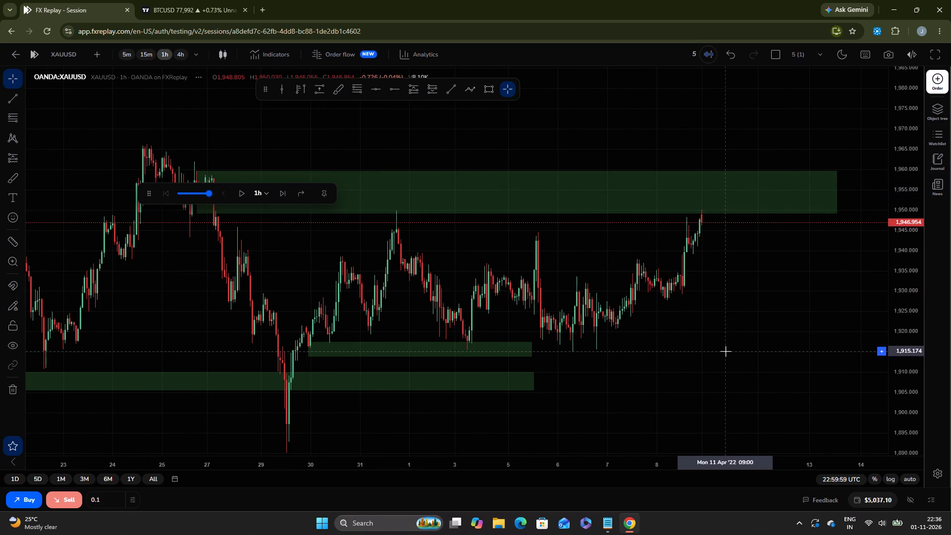
Advance the replay by one 1-hour increment to 23:59:59 UTC.
drag(705, 286, 717, 362)
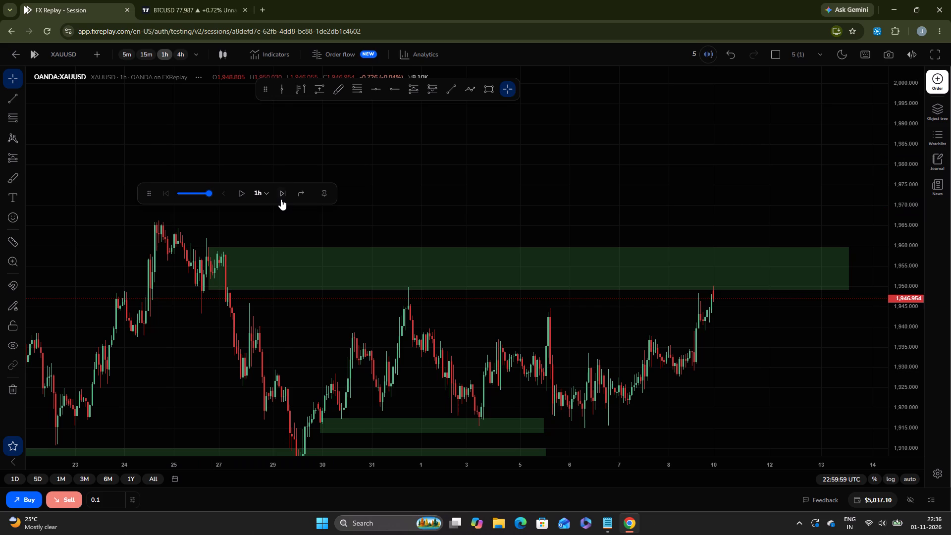
click(281, 199)
Place a 0.1-lot market sell on XAUUSD with take profit at about 1,934.086 and stop loss at about 1,948.362.
drag(581, 428, 545, 287)
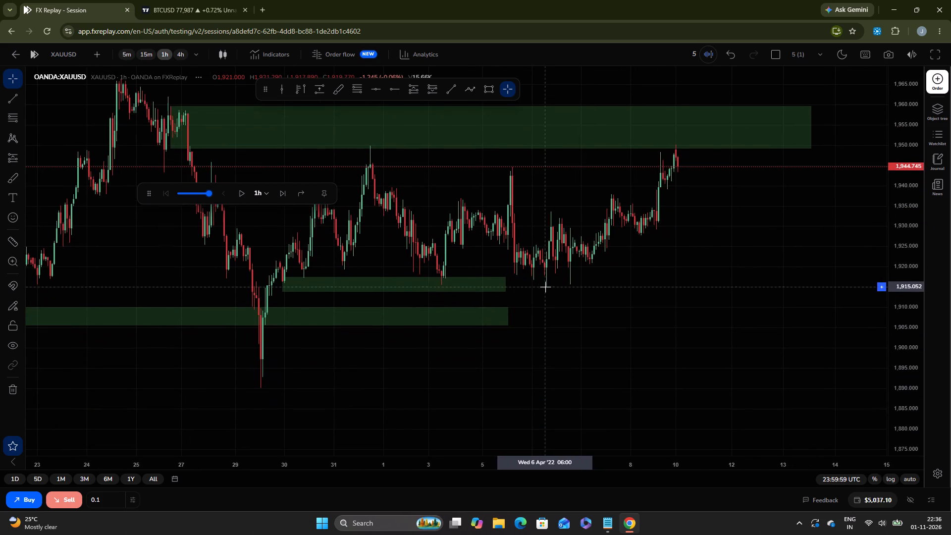
drag(572, 221, 589, 258)
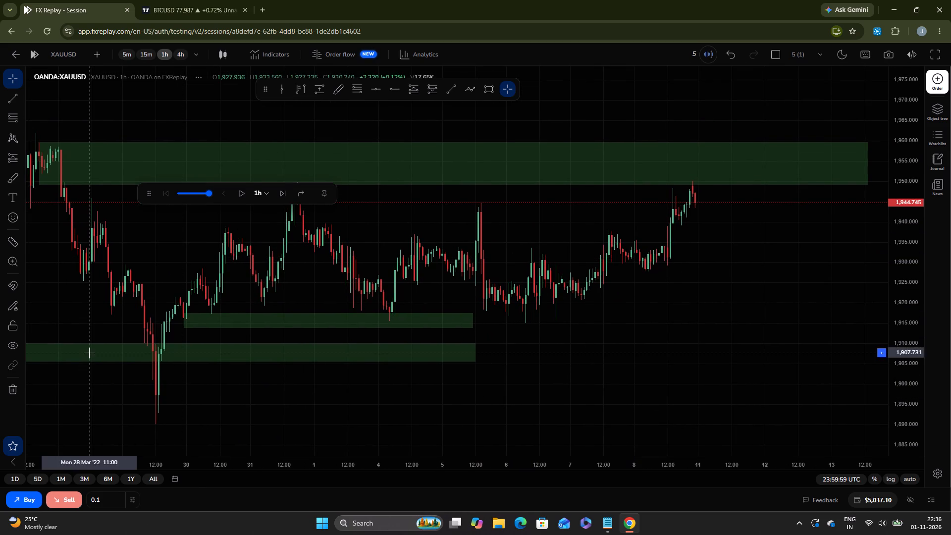
click(59, 491)
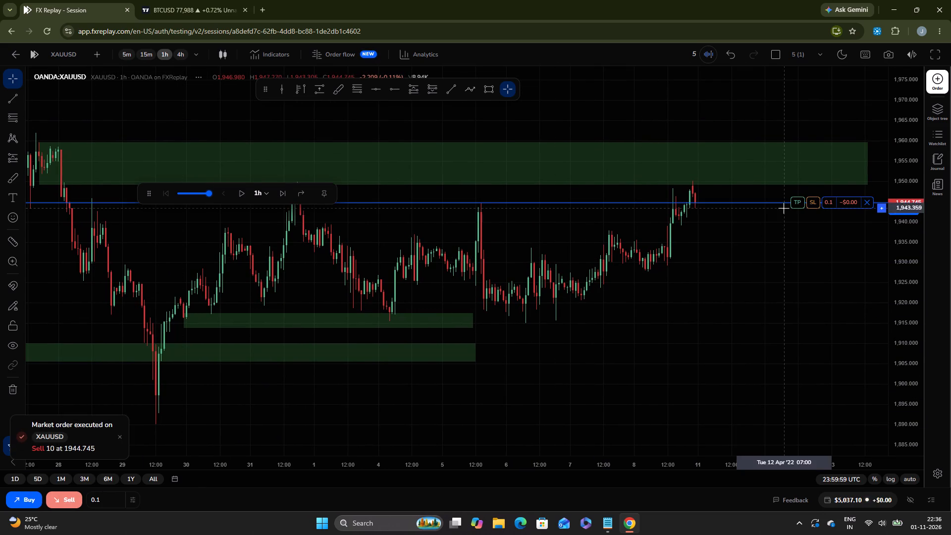
drag(795, 205, 793, 248)
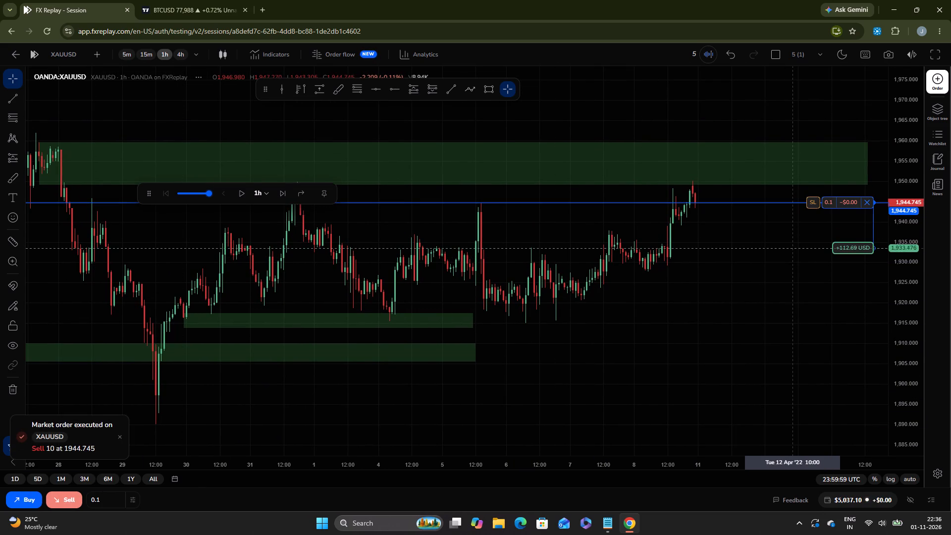
drag(793, 248, 792, 246)
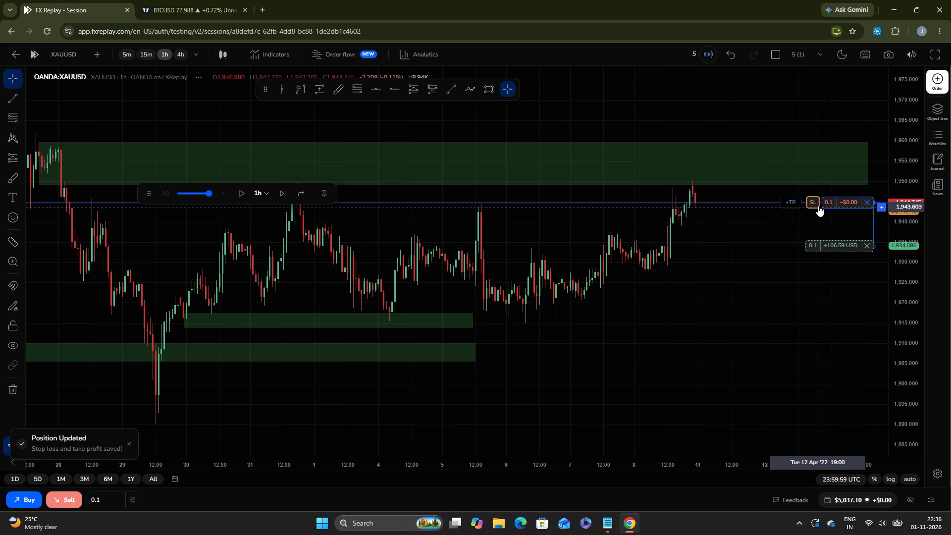
drag(816, 205, 817, 189)
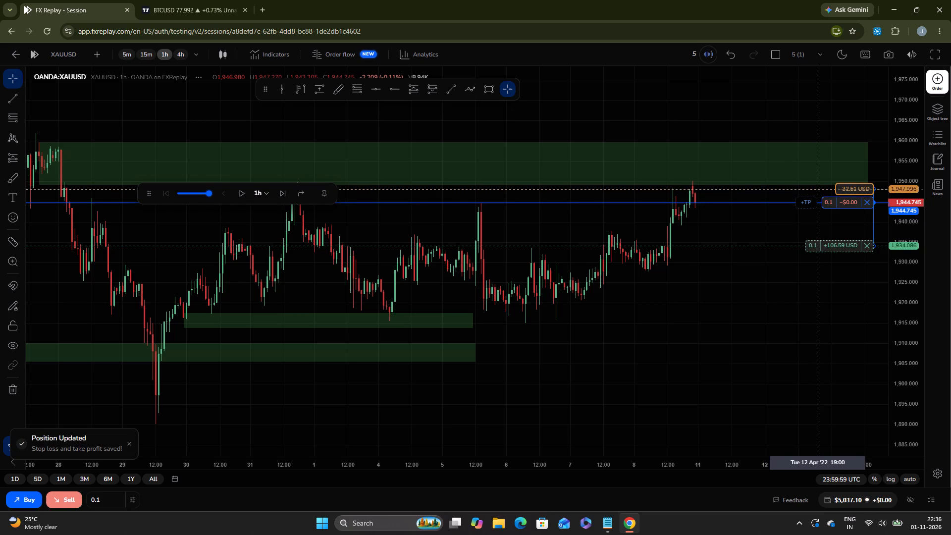
drag(817, 189, 816, 188)
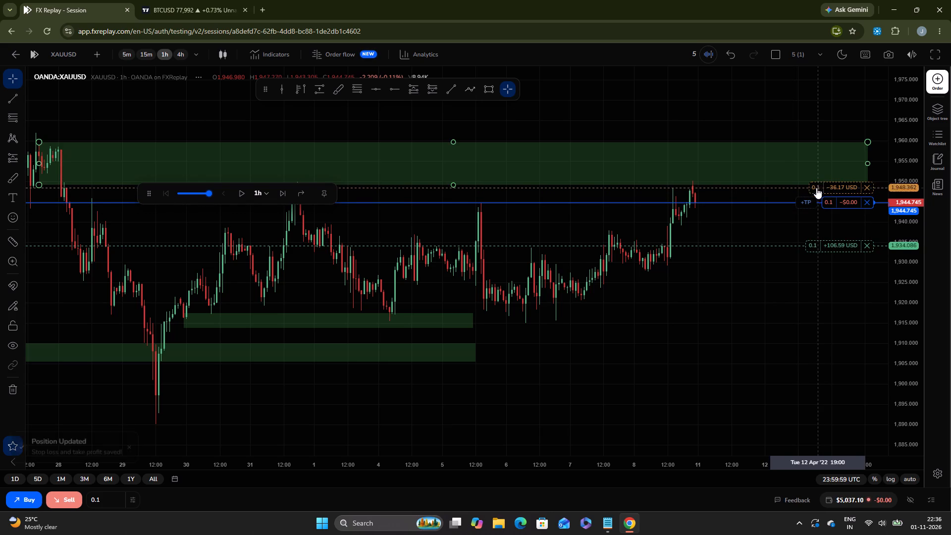
Advance the replay in 1-hour increments on the 1-hour chart to 12:59:59 UTC on 11 April.
click(282, 194)
click(282, 194)
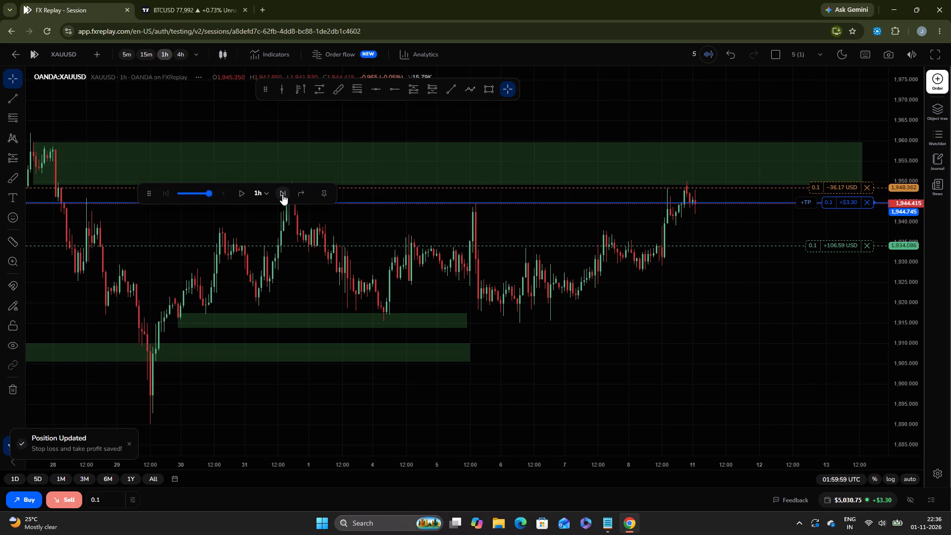
click(282, 194)
click(282, 194)
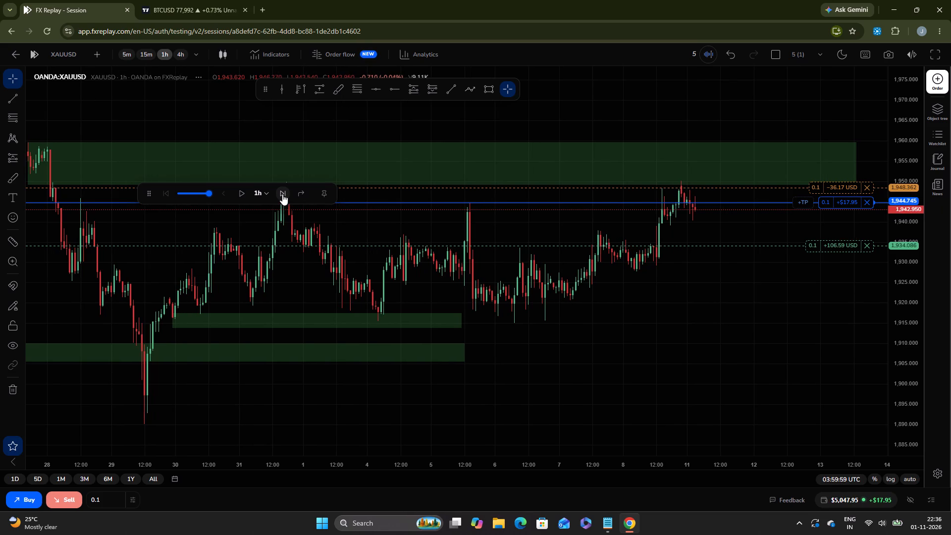
click(282, 194)
click(282, 194)
click(282, 194)
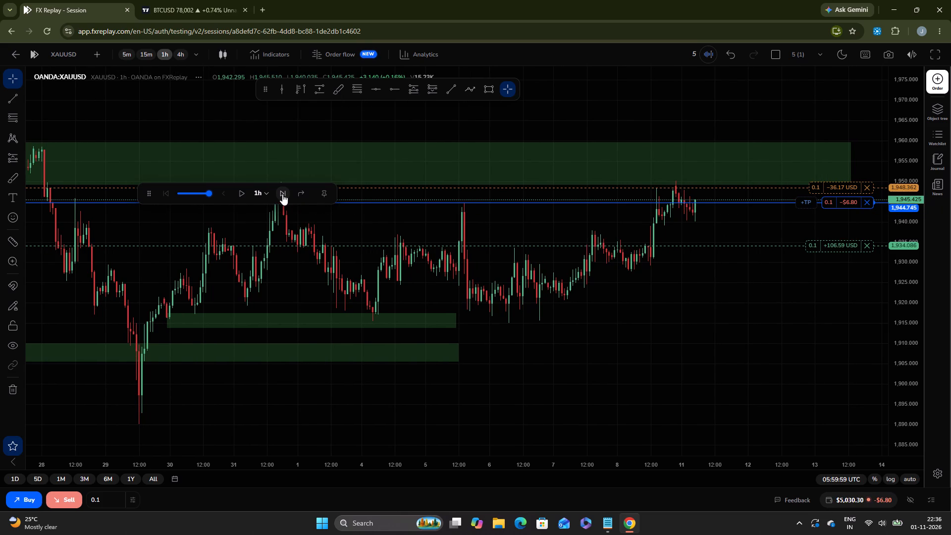
click(282, 194)
click(282, 194)
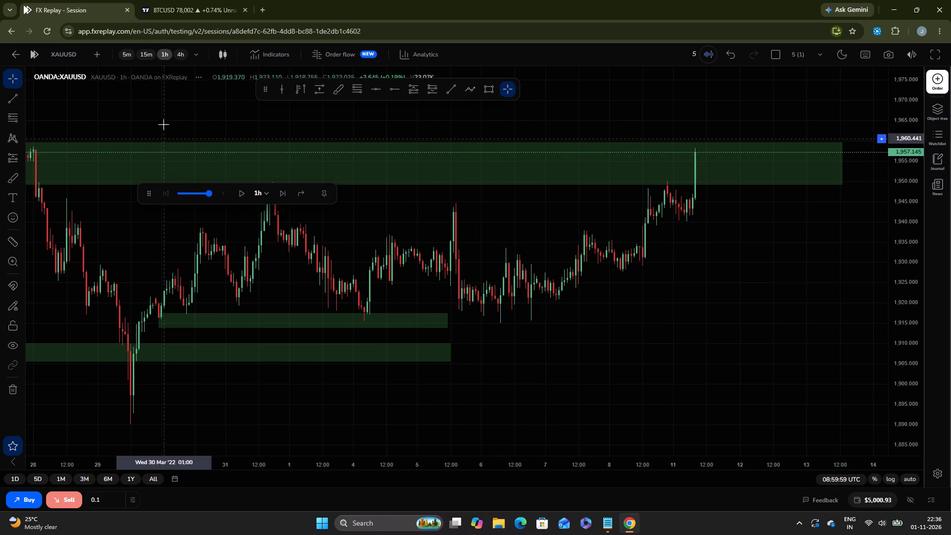
click(281, 186)
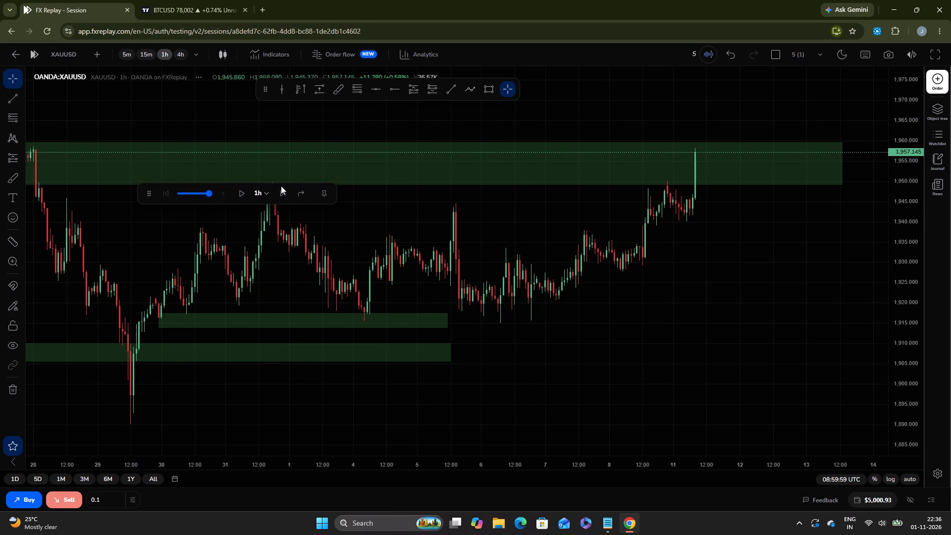
triple_click(280, 190)
click(280, 190)
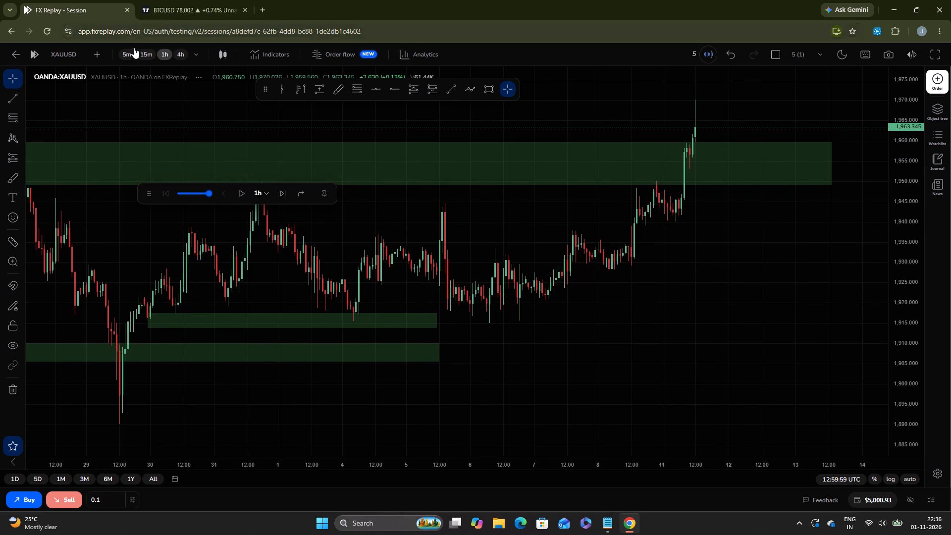
Switch the XAUUSD chart to the 15-minute timeframe.
click(146, 57)
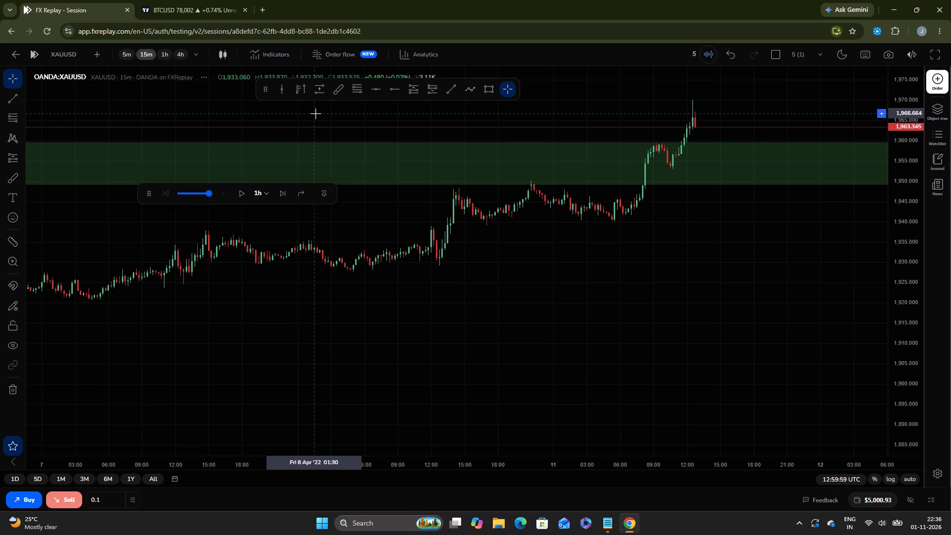
key(minus)
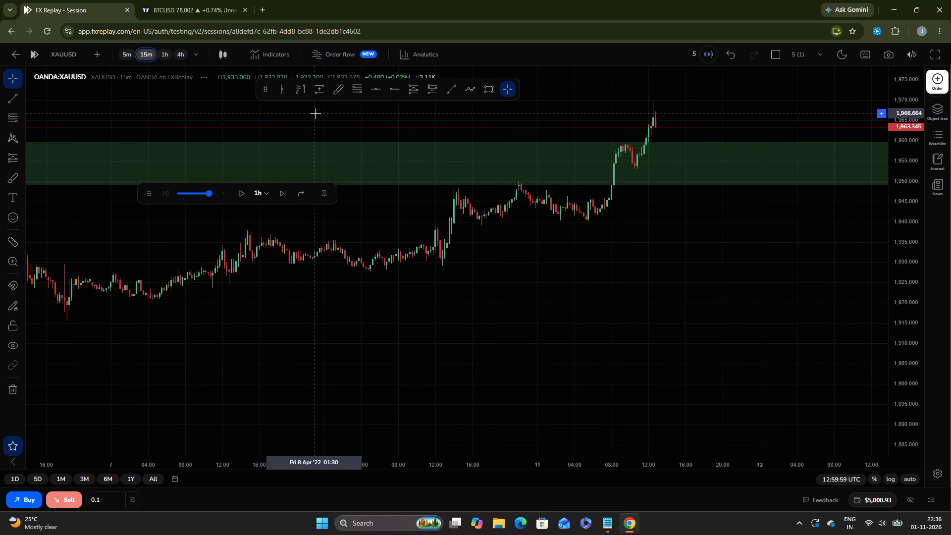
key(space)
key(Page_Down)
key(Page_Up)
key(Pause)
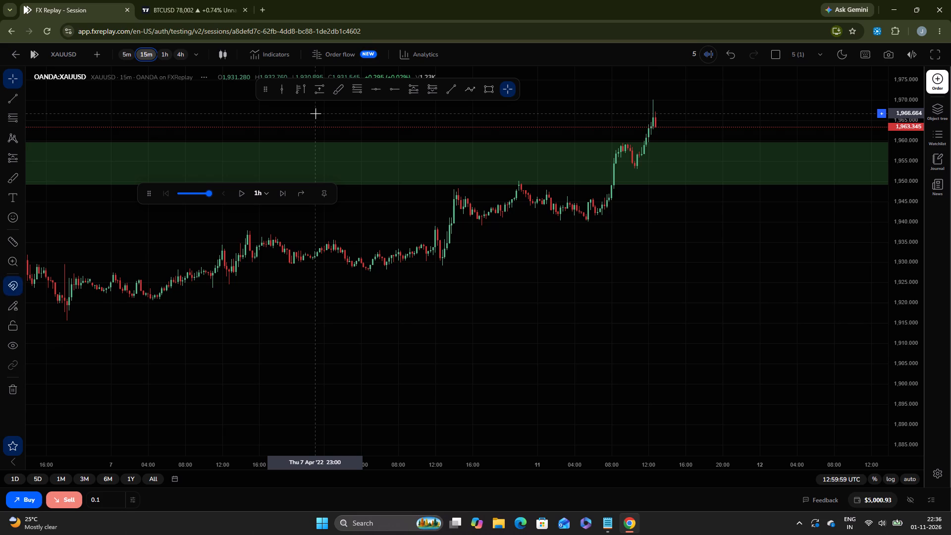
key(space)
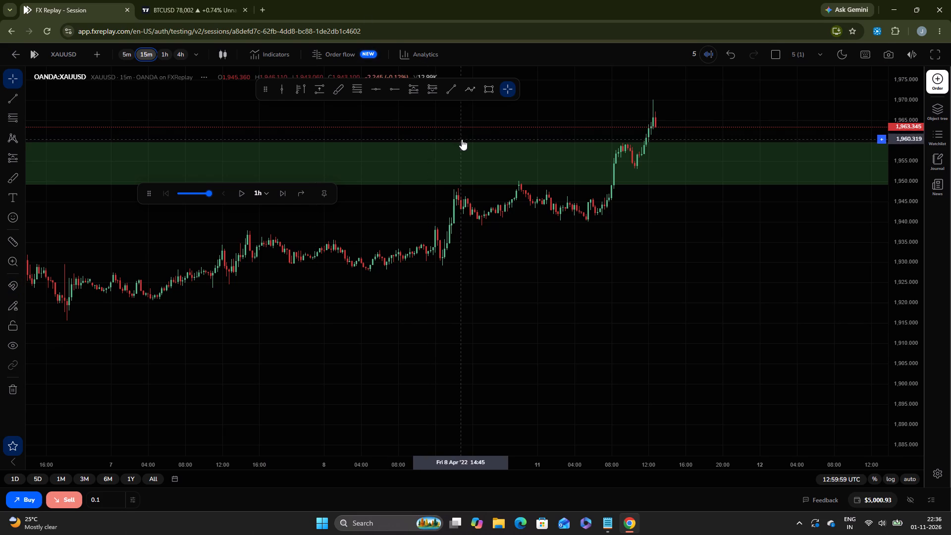
Show the replay session in full screen.
key(F11)
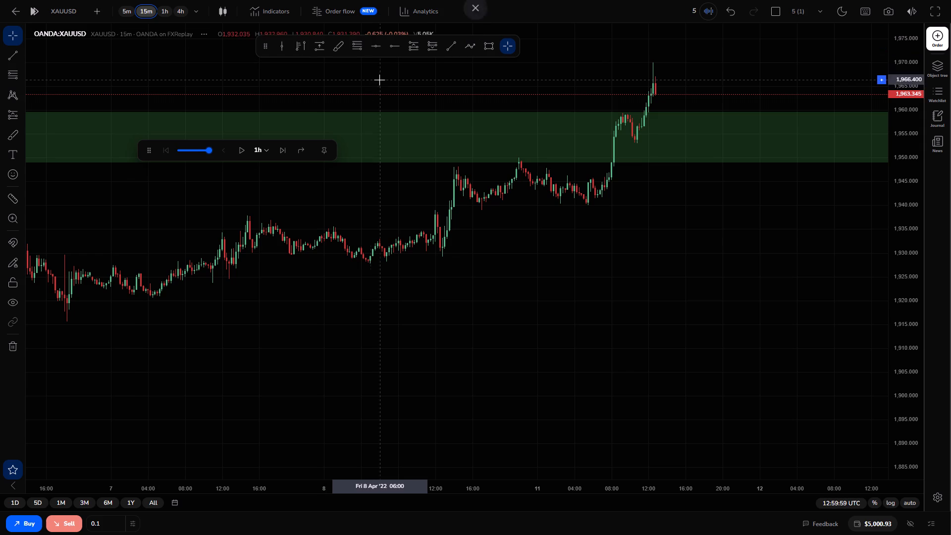
Delete all the drawn zones from the chart.
click(11, 341)
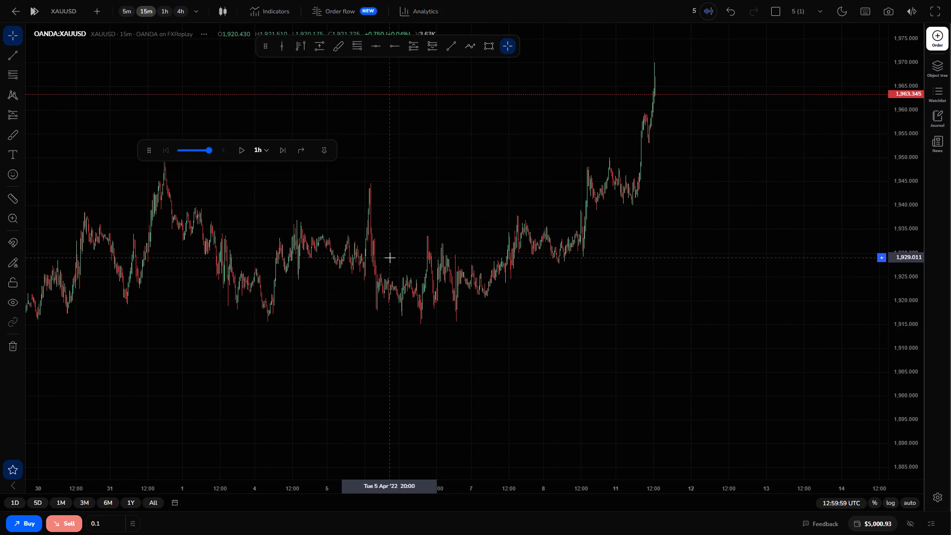
Draw a rectangle zone from about 1,950.7 to 1,948.7, spanning 8 April 14:00 to about 12 April 08:00.
drag(390, 258, 457, 287)
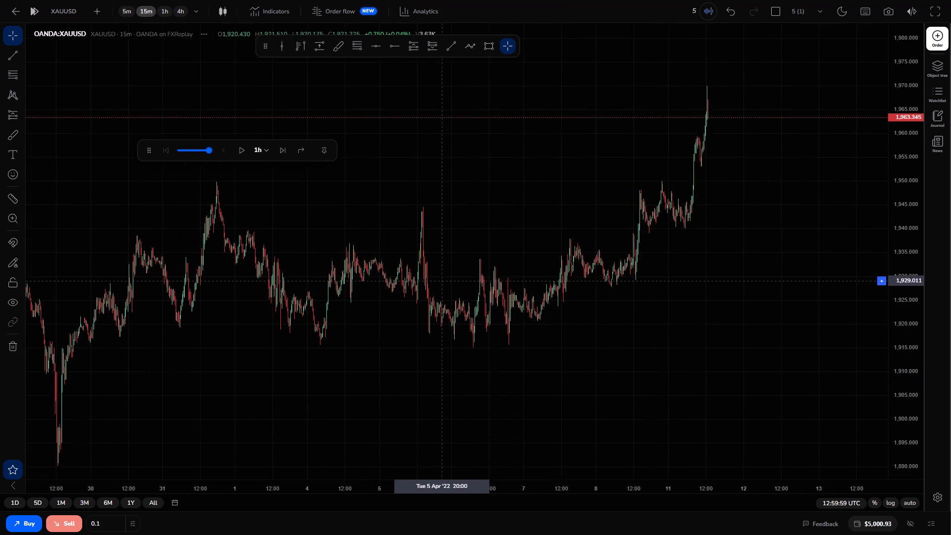
drag(457, 287, 519, 315)
scroll(519, 315, up, 1)
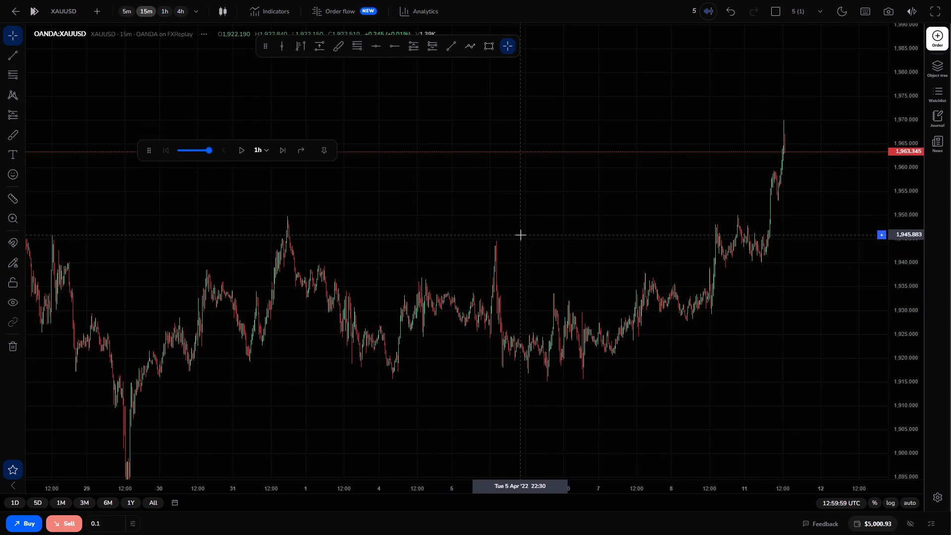
drag(521, 235, 593, 256)
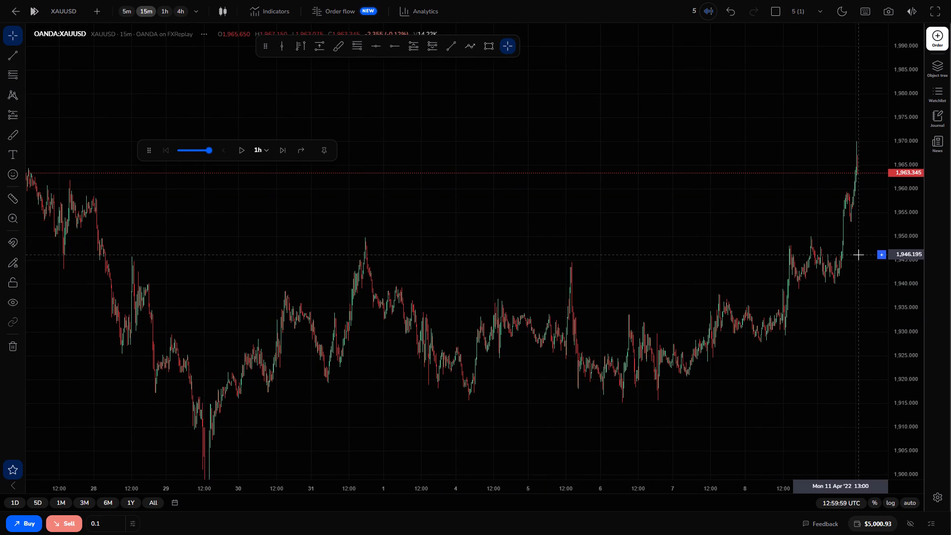
drag(901, 236, 888, 325)
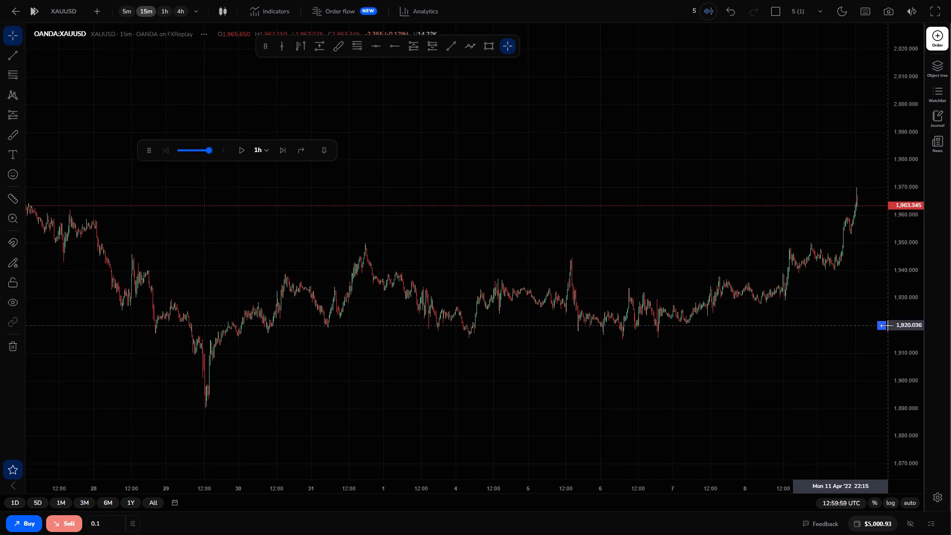
drag(842, 303, 769, 296)
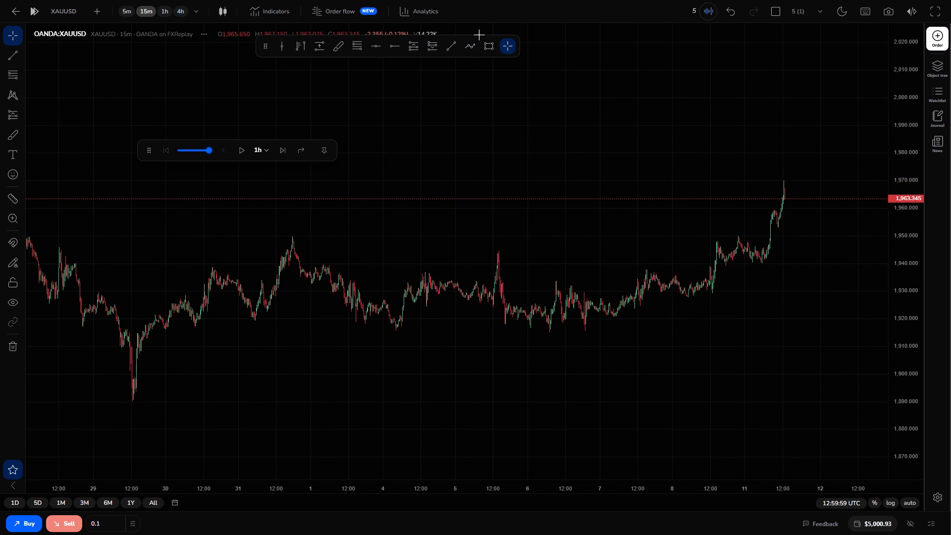
click(491, 52)
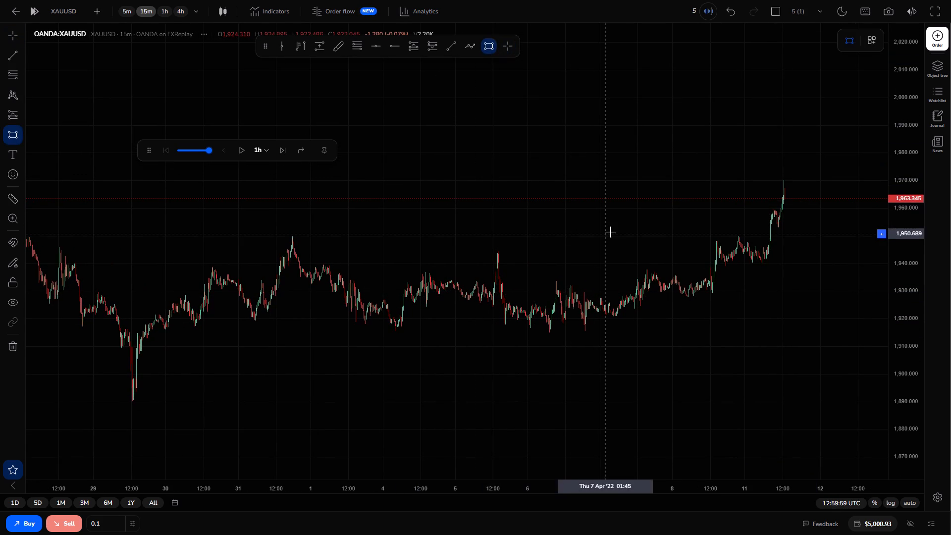
drag(716, 234, 716, 240)
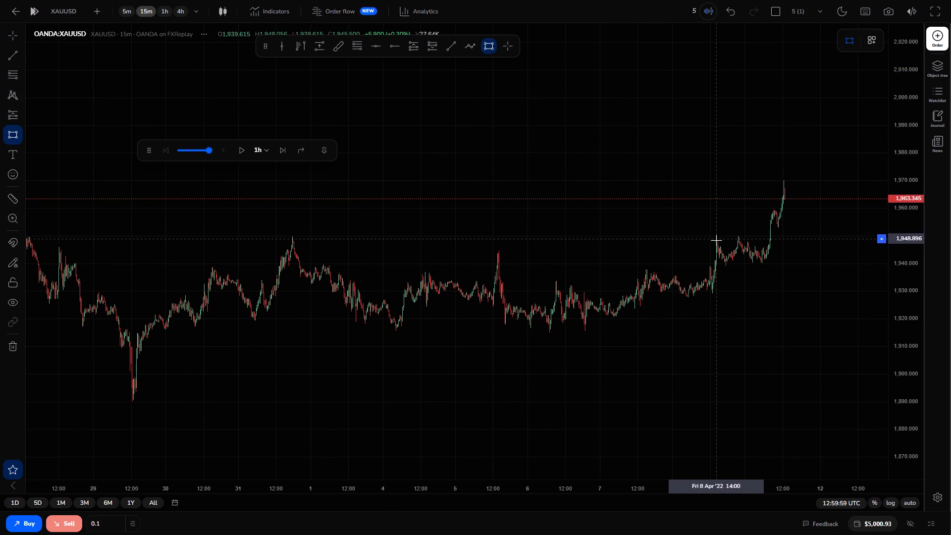
drag(716, 240, 760, 240)
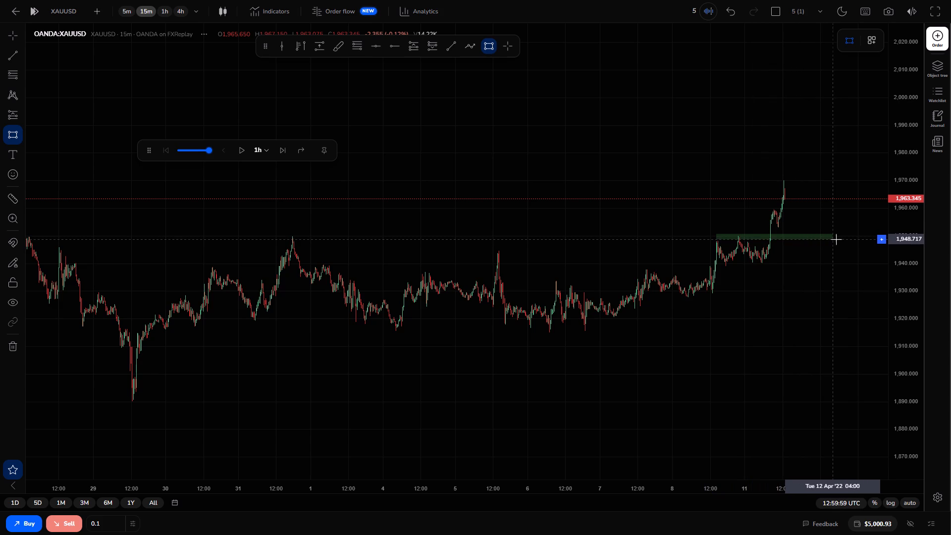
click(846, 239)
click(822, 311)
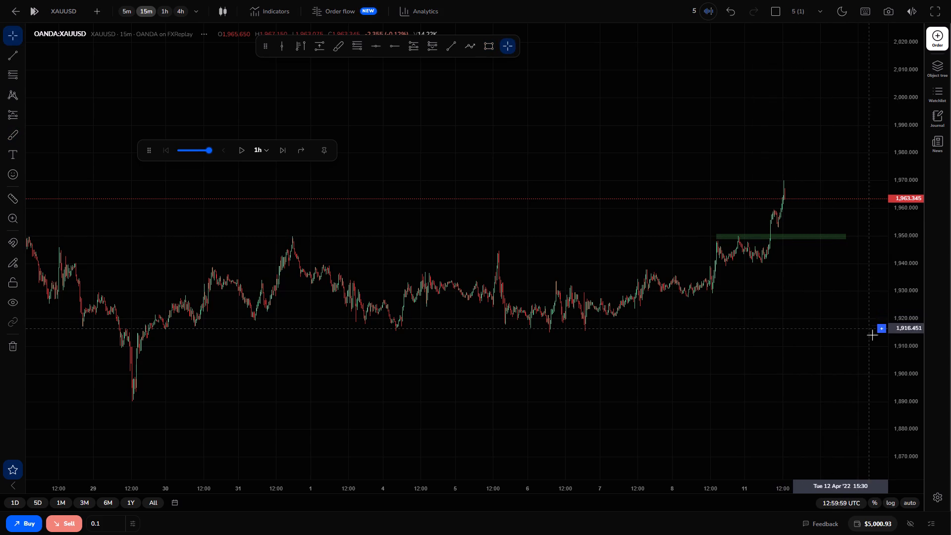
Draw a second rectangle zone from about 1,940.1 to 1,938.6, spanning 8 April 16:30 to about 12 April 06:30.
drag(909, 370, 897, 190)
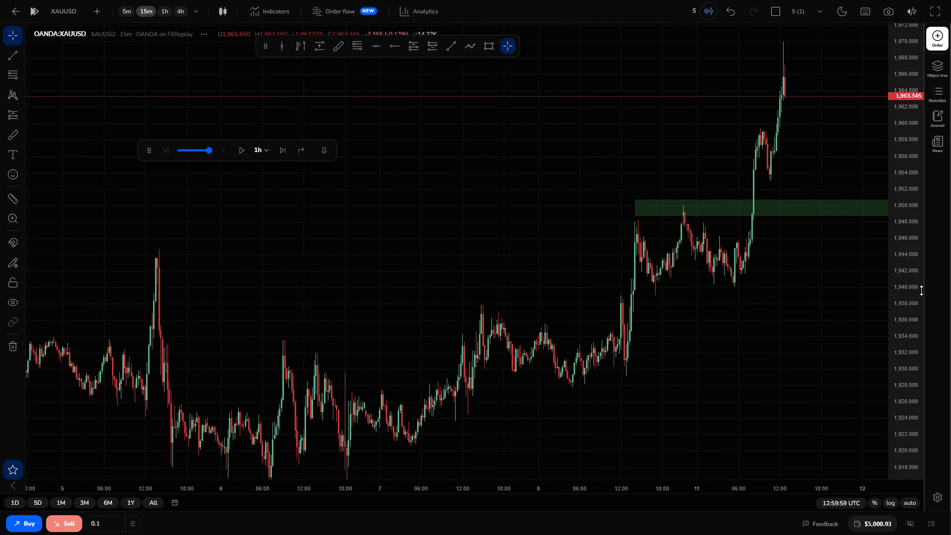
drag(902, 287, 896, 391)
drag(827, 352, 722, 373)
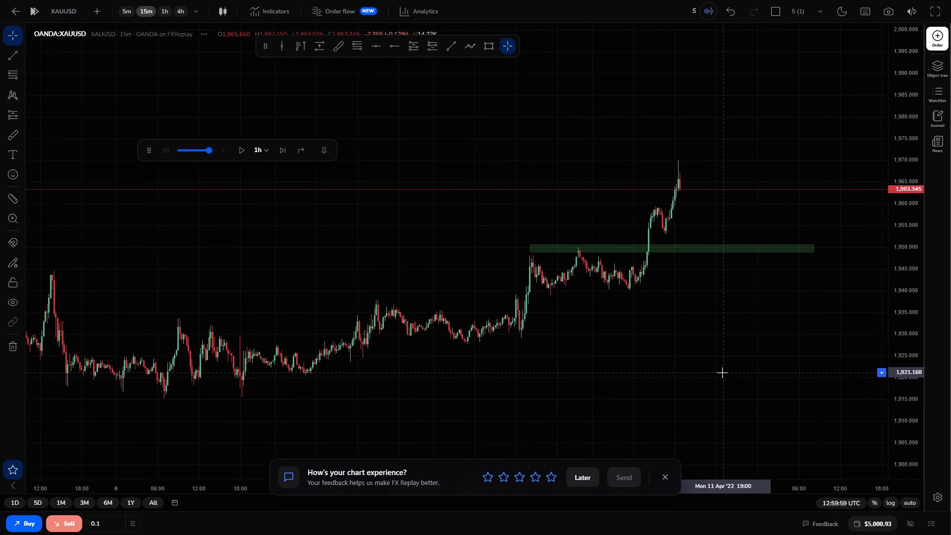
click(659, 478)
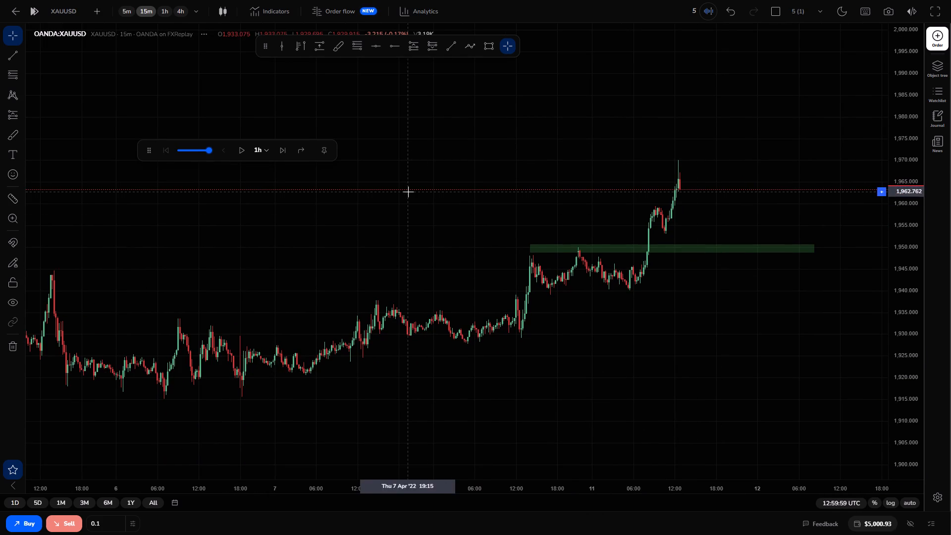
click(489, 50)
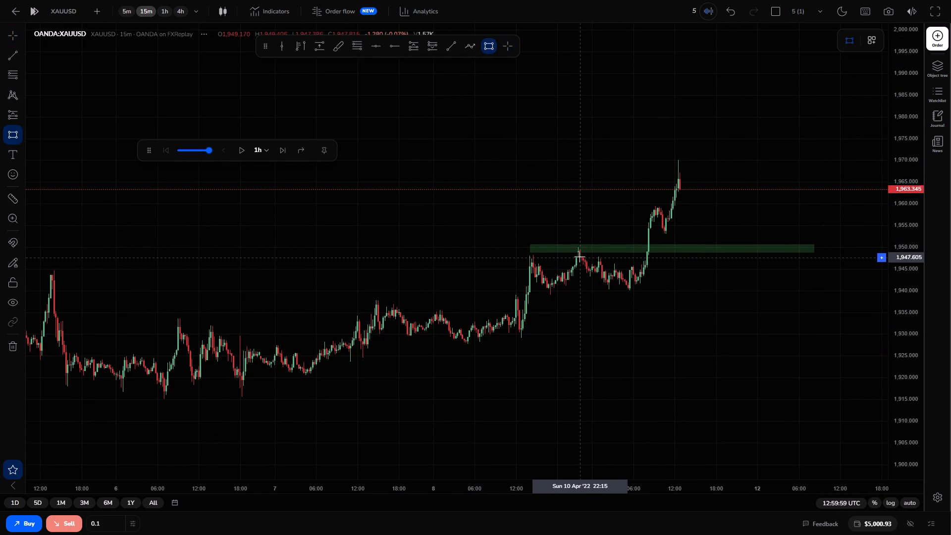
drag(546, 290, 548, 297)
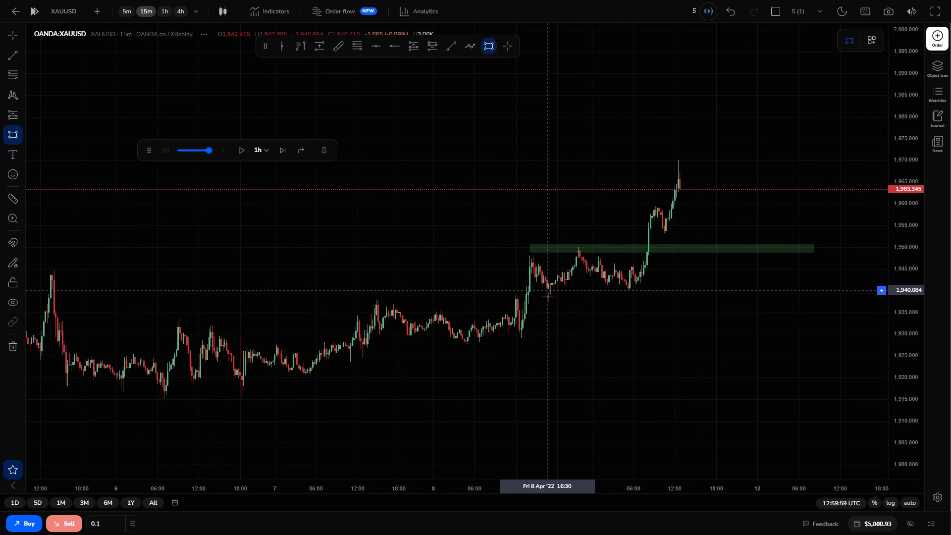
drag(548, 297, 643, 309)
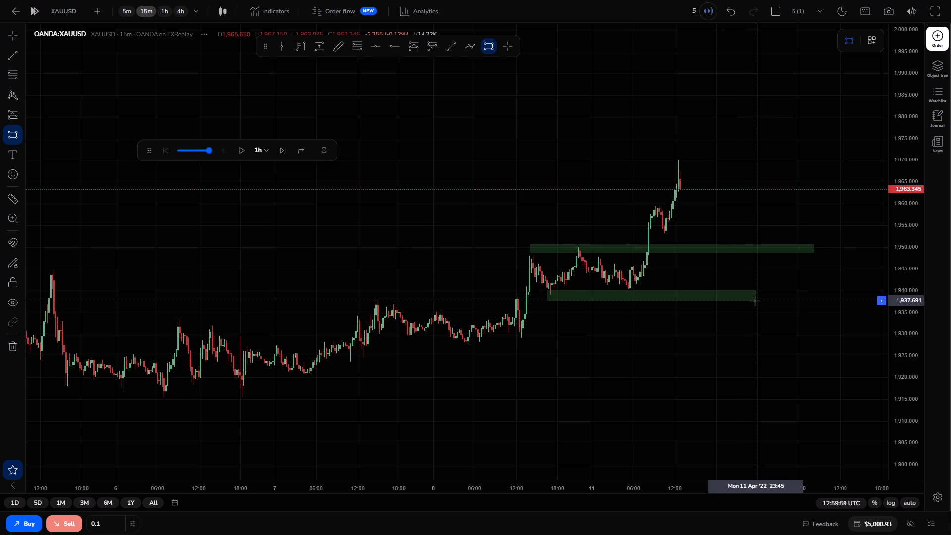
click(802, 297)
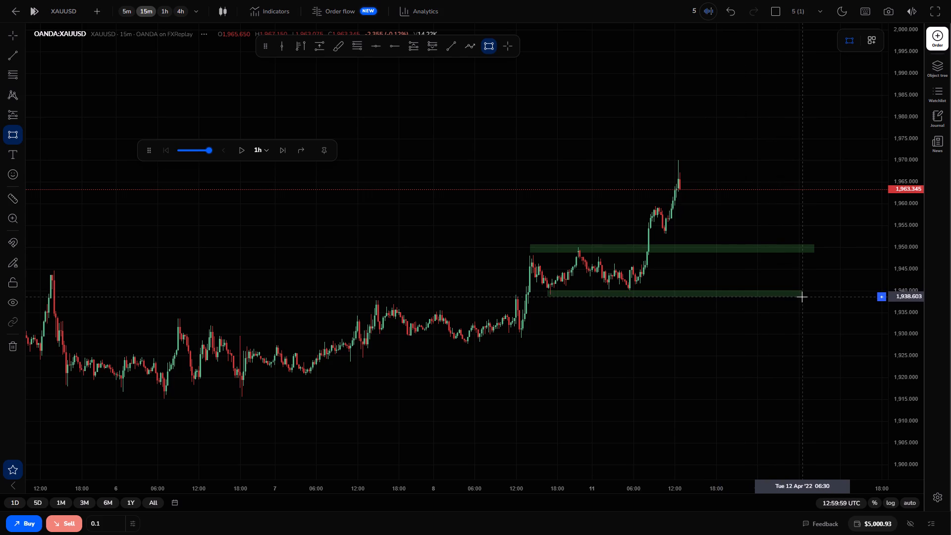
click(794, 349)
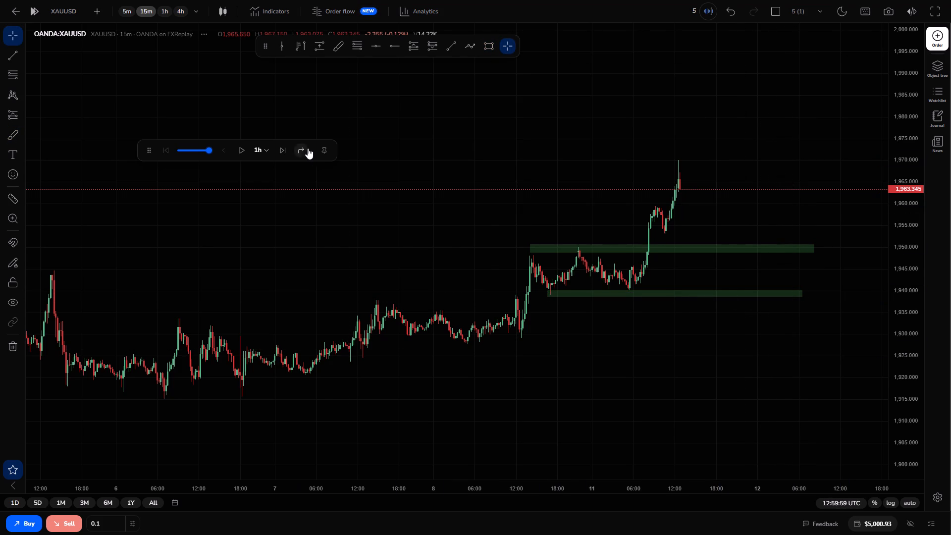
Set the replay increment to 15 minutes and play the replay to 17:14:59 UTC on 11 April.
click(261, 153)
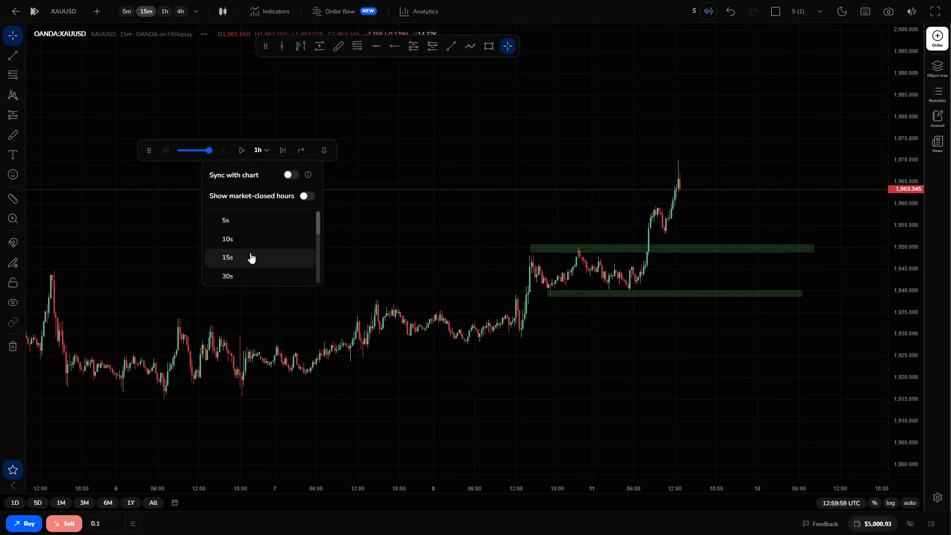
scroll(250, 253, down, 2)
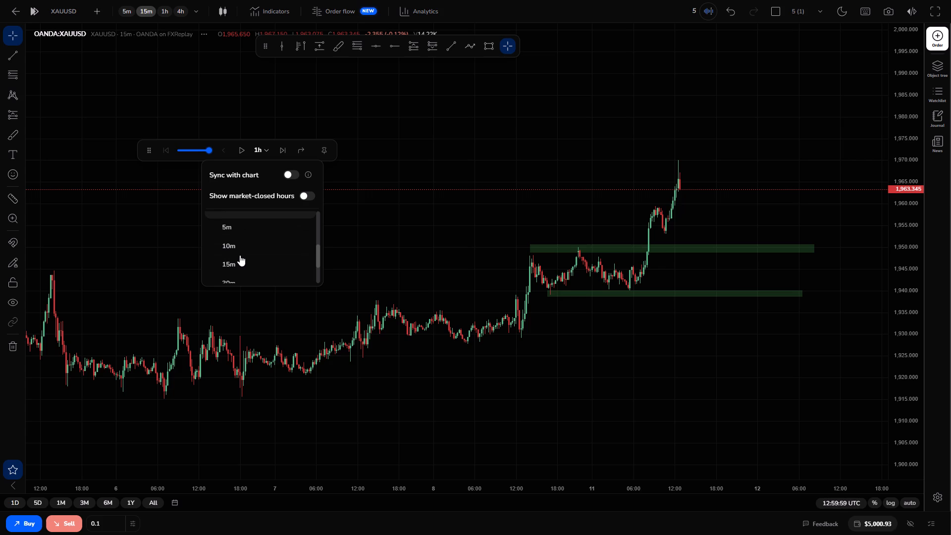
scroll(240, 255, down, 1)
click(237, 266)
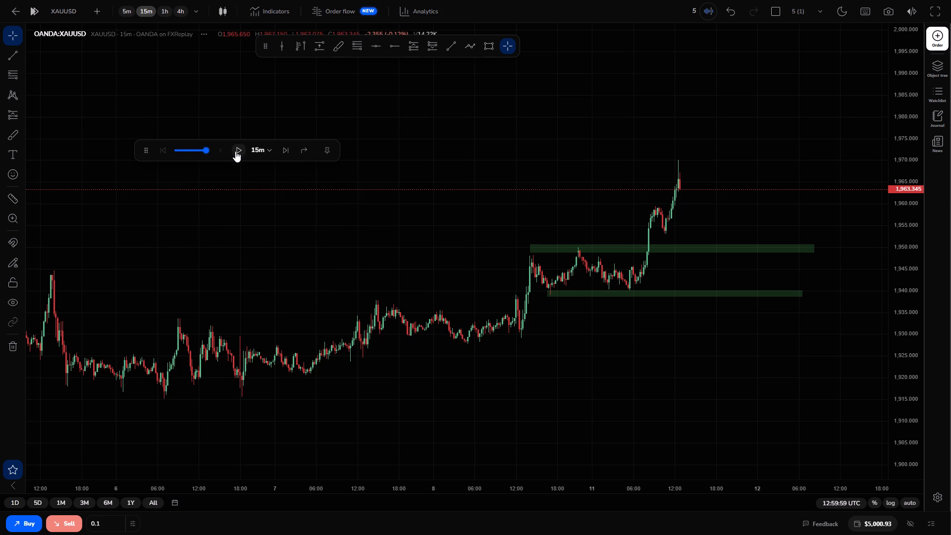
click(235, 151)
click(235, 151)
click(235, 151)
click(235, 151)
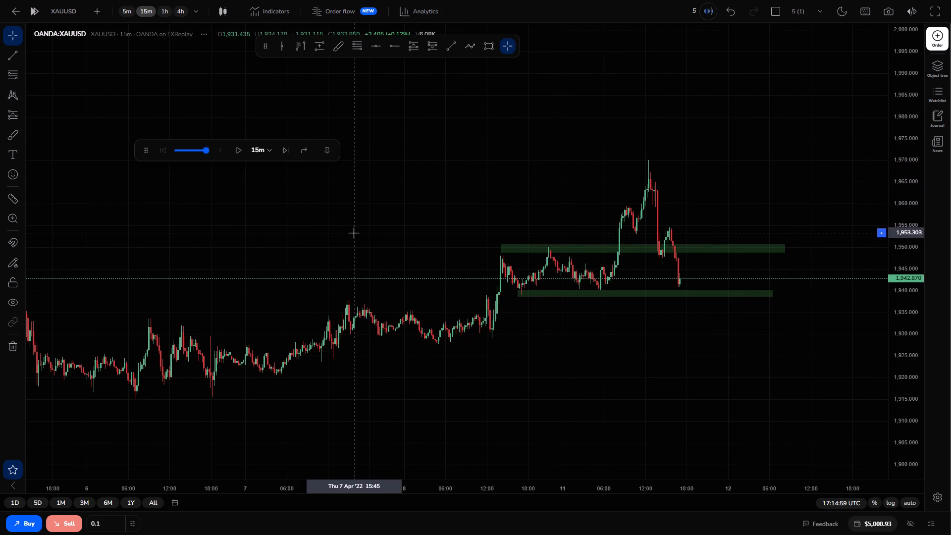
Advance the replay in single 15-minute increments to 18:29:59 UTC.
click(284, 151)
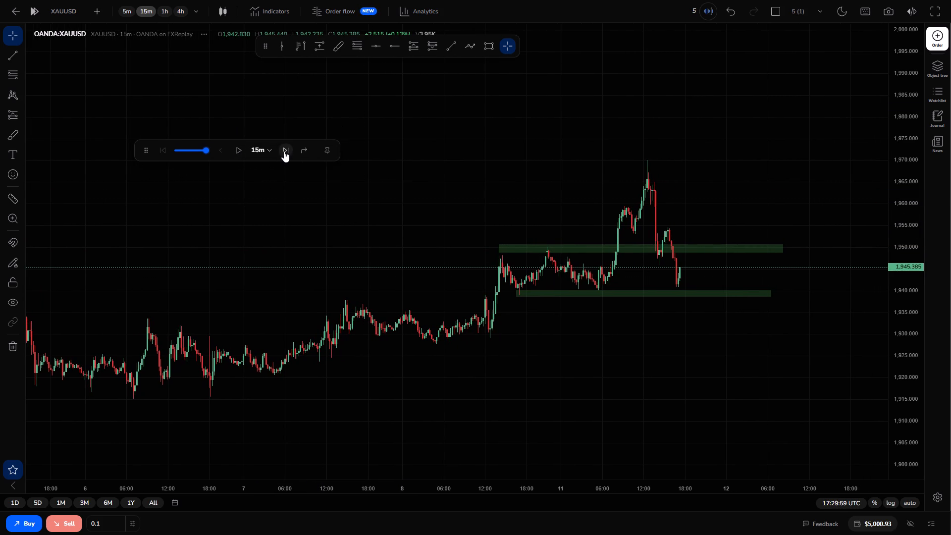
click(284, 151)
click(284, 151)
double_click(284, 151)
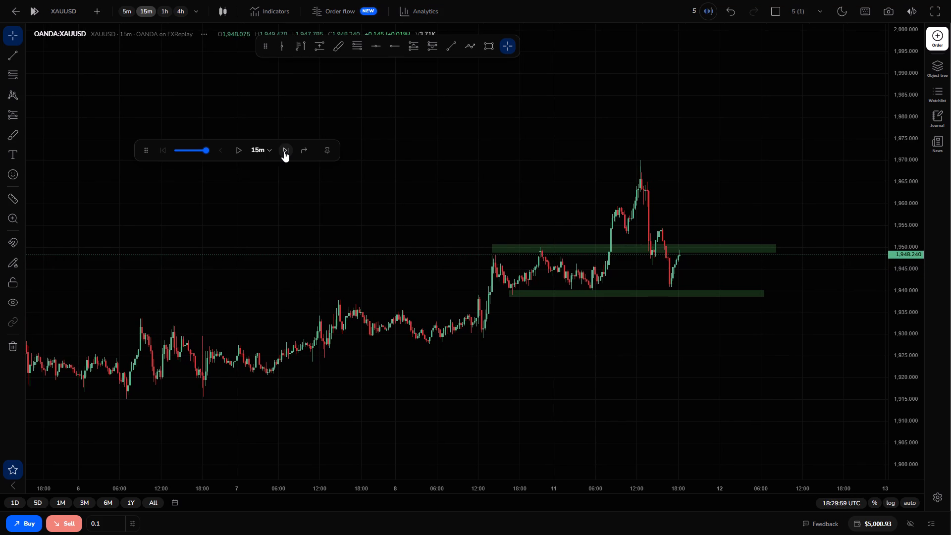
Advance the replay in single 15-minute increments to 01:14:59 UTC on 12 April.
click(284, 151)
triple_click(284, 151)
triple_click(284, 151)
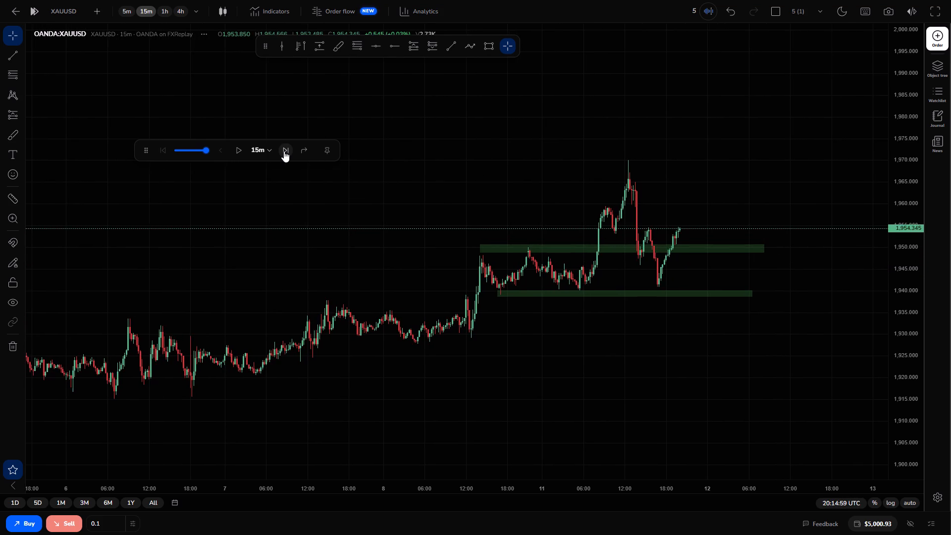
triple_click(284, 151)
triple_click(284, 151)
triple_click(284, 151)
triple_click(284, 151)
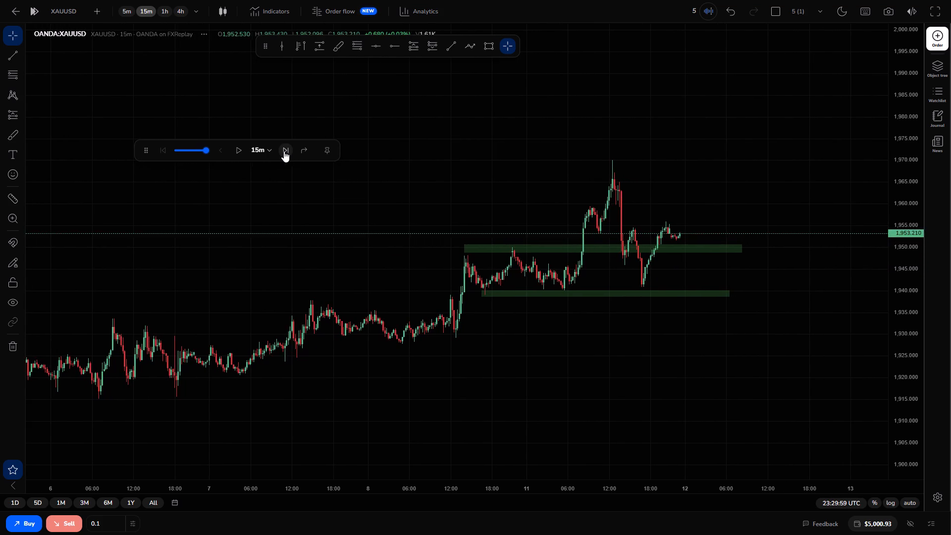
triple_click(284, 151)
click(284, 151)
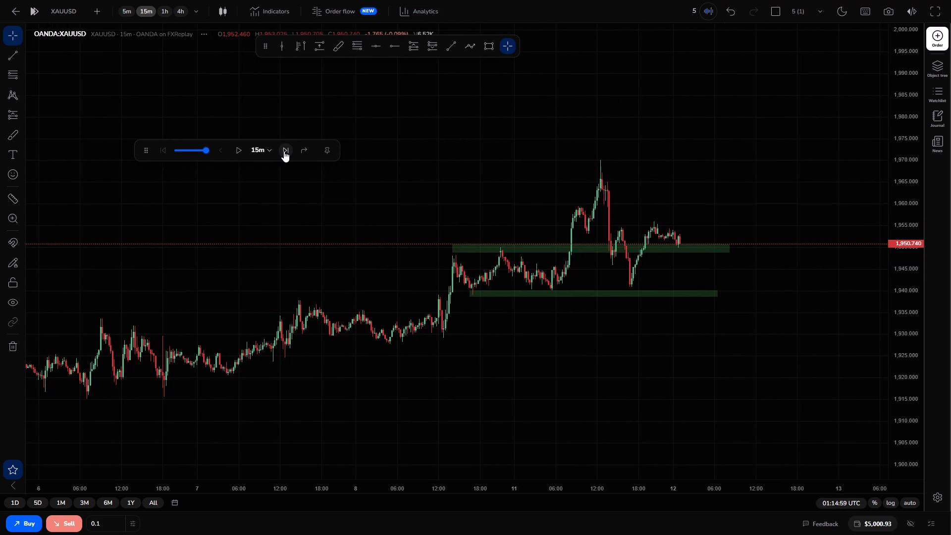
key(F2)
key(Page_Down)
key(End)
Advance the replay by single 15-minute candles to 02:59:59 UTC and let it play on to 15:44:59 UTC on 12 April.
drag(400, 244, 471, 230)
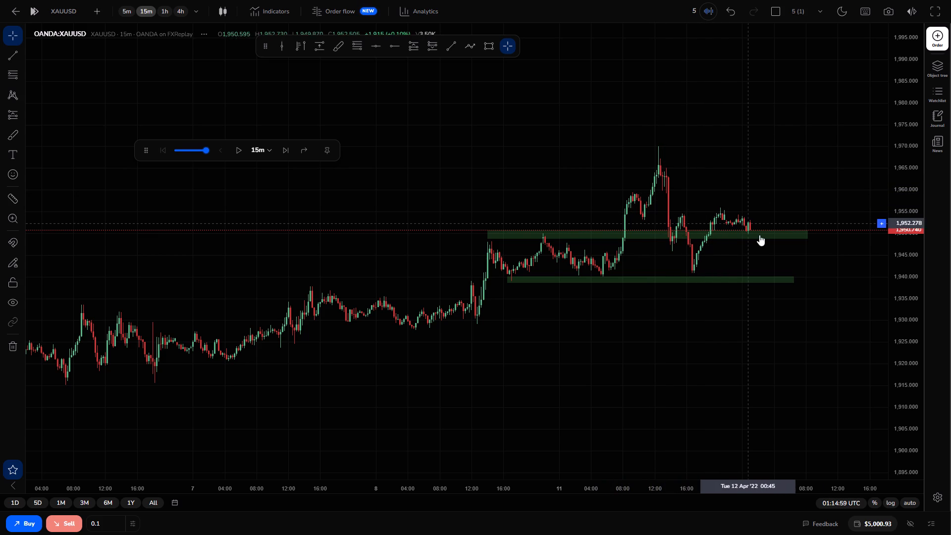
click(924, 364)
drag(901, 370, 865, 233)
drag(757, 272, 770, 333)
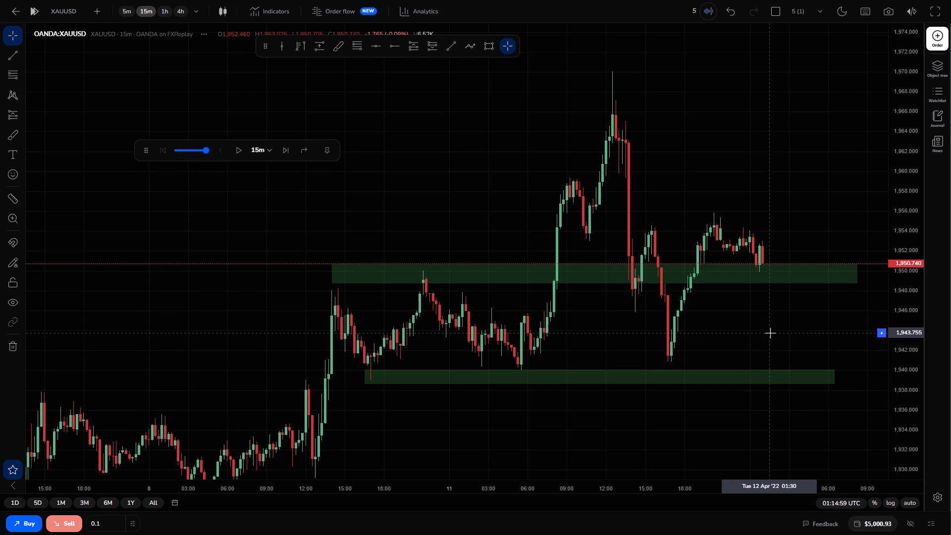
drag(738, 343, 753, 375)
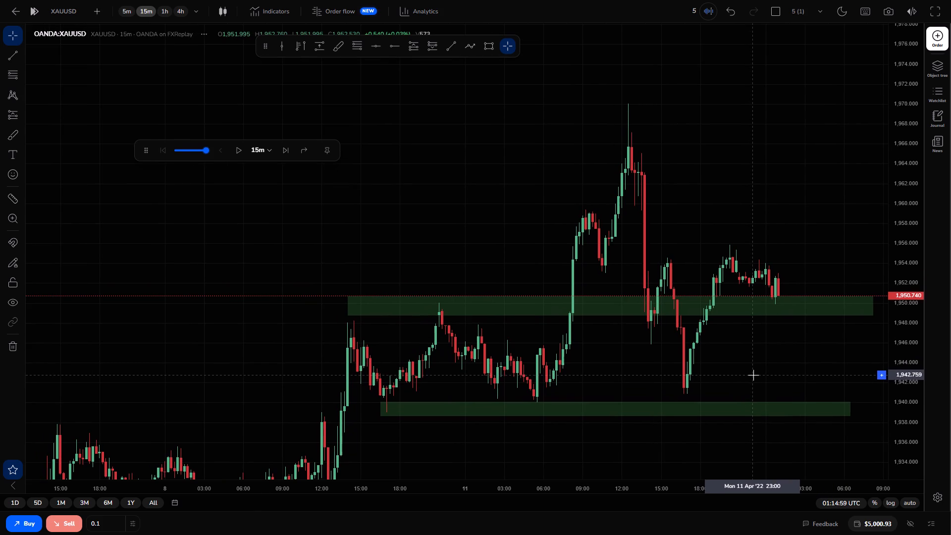
triple_click(280, 153)
triple_click(280, 153)
triple_click(280, 153)
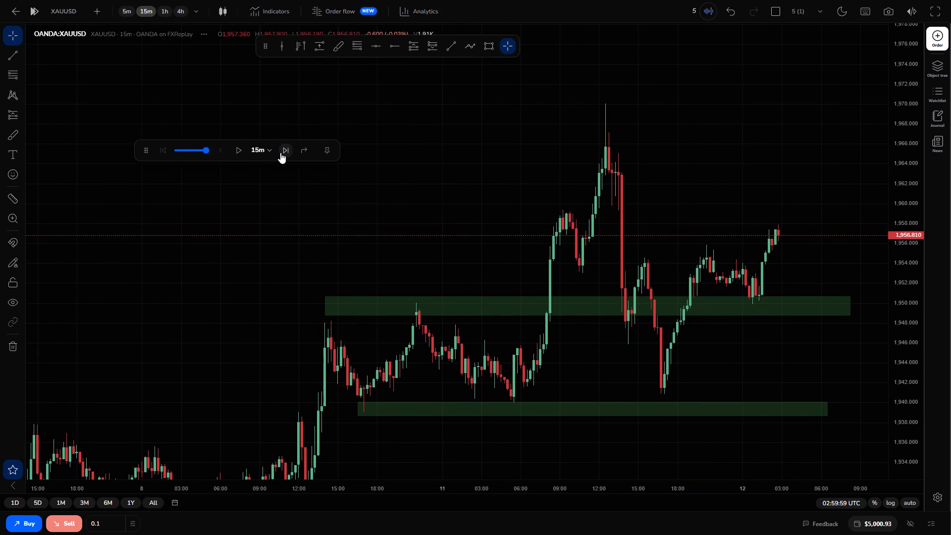
click(244, 146)
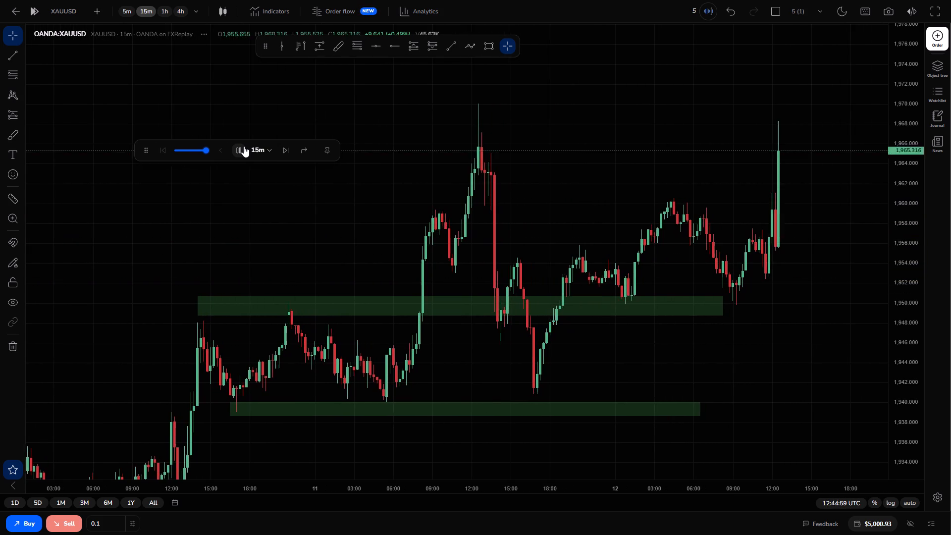
click(244, 146)
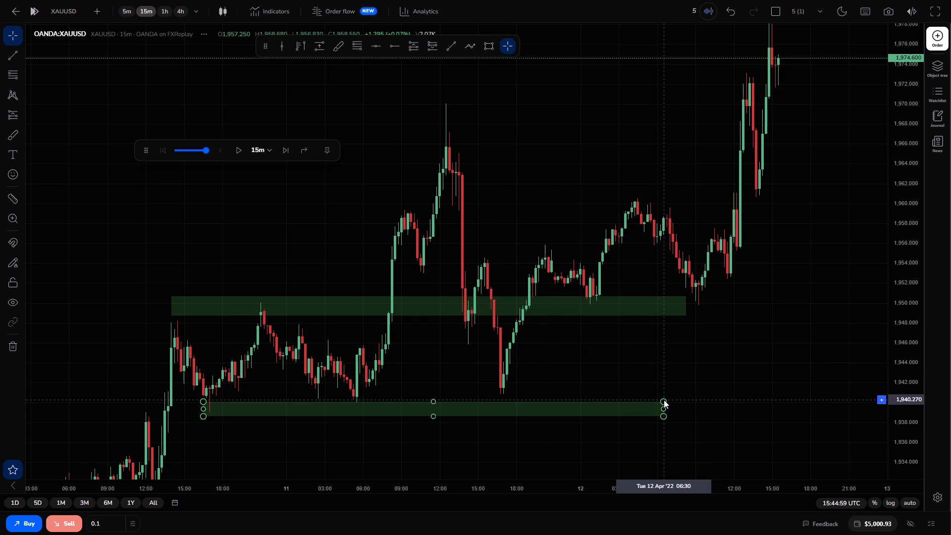
Raise the upper edge of the lower rectangle zone to about 1,941.3.
drag(664, 400, 664, 387)
Play and pause the 15-minute replay in short bursts up to 06:44:59 UTC on 13 April.
click(688, 357)
drag(688, 357, 692, 362)
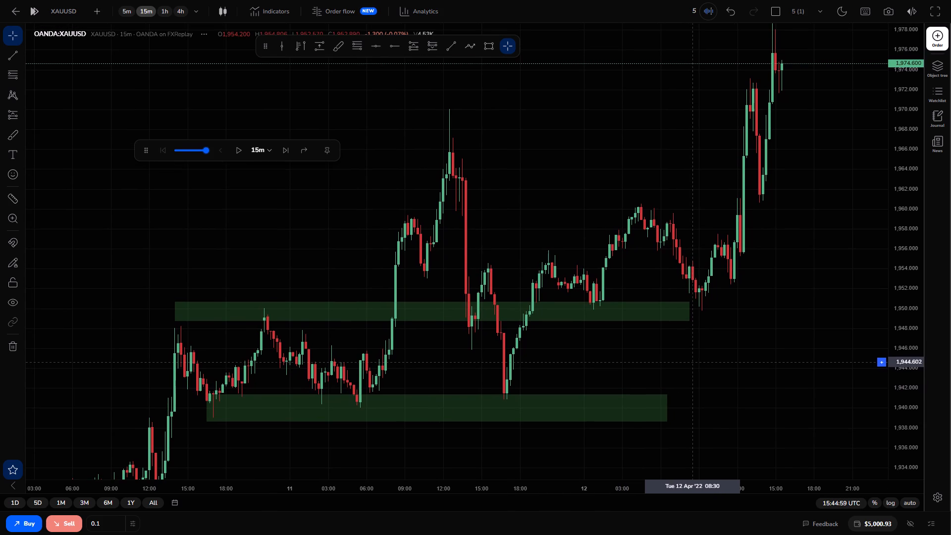
drag(692, 362, 692, 362)
drag(692, 362, 701, 391)
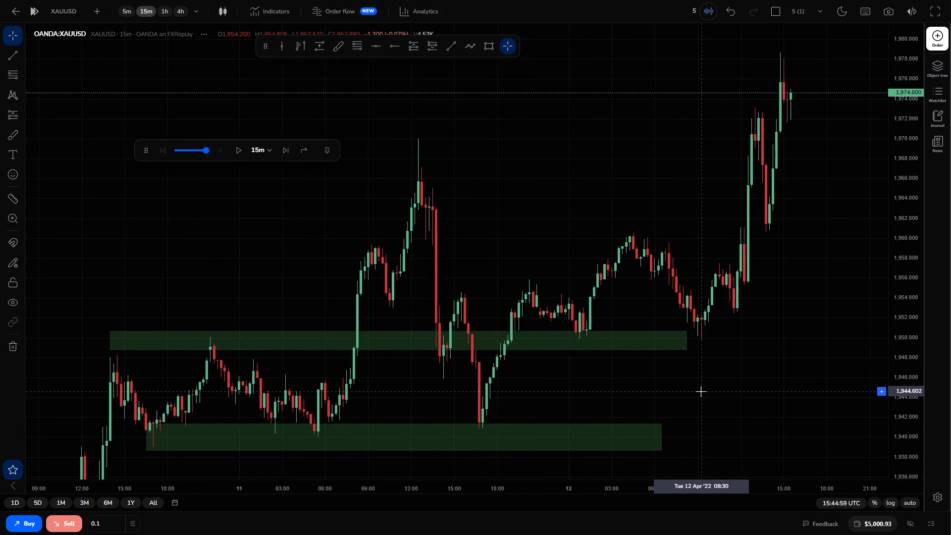
drag(895, 252, 895, 352)
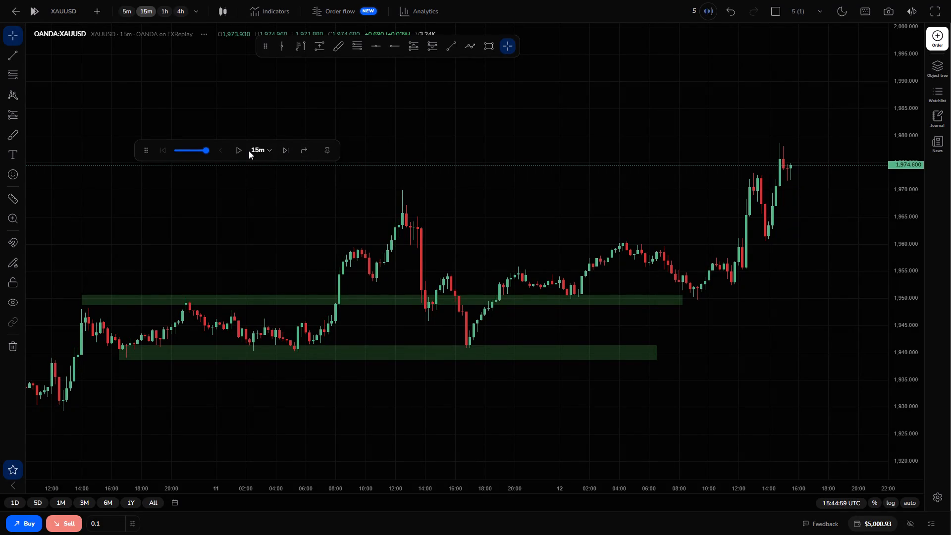
triple_click(238, 151)
double_click(238, 151)
triple_click(238, 151)
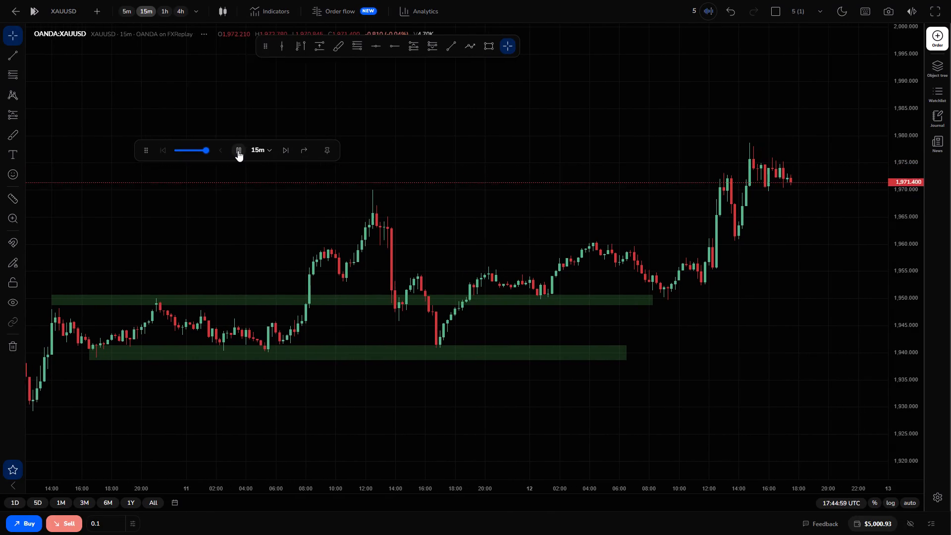
triple_click(238, 151)
triple_click(238, 151)
triple_click(238, 151)
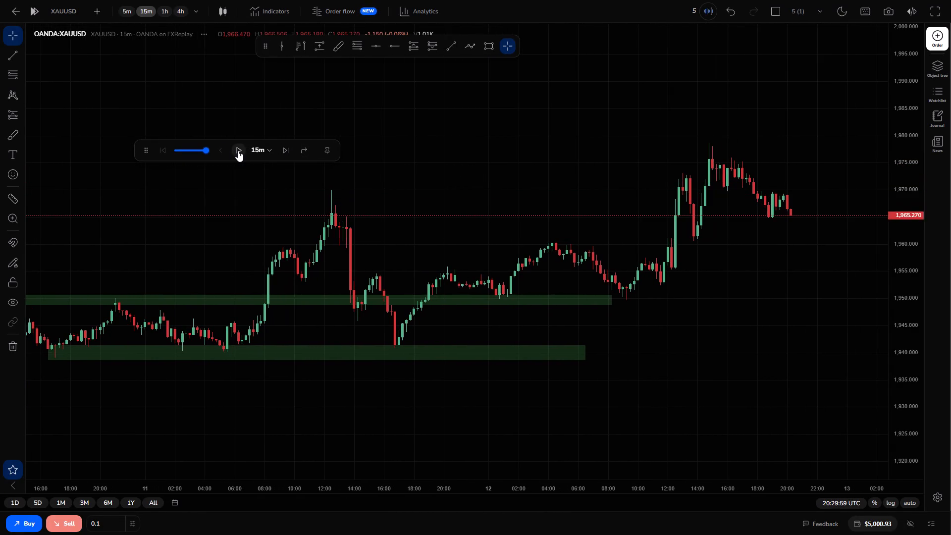
triple_click(238, 151)
click(238, 151)
double_click(238, 151)
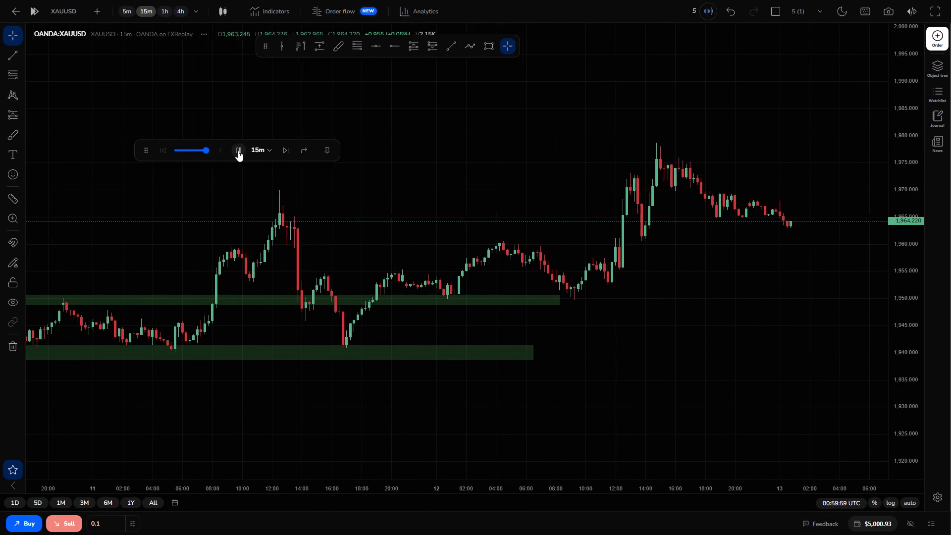
click(239, 146)
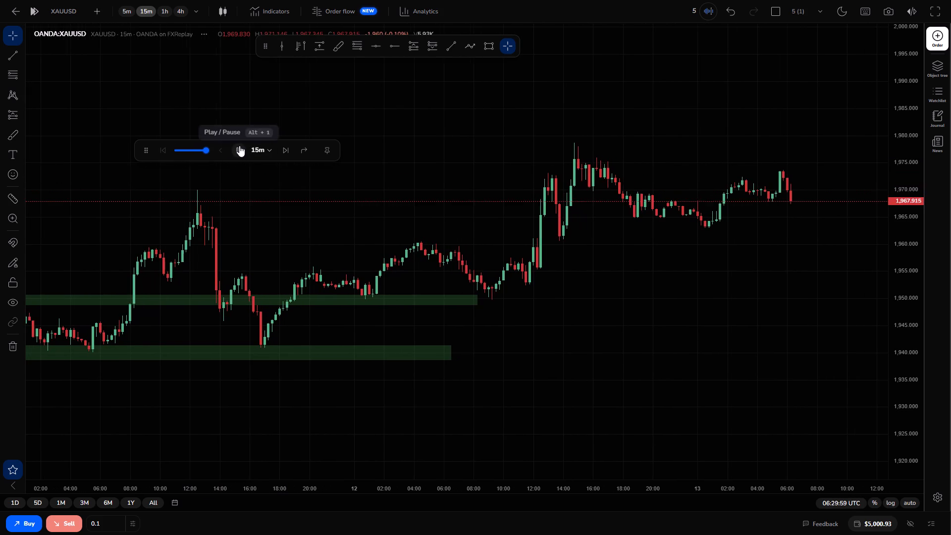
Draw a rectangle zone at the recent high from about 1,979.1 to 1,975.8, spanning 12 April 14:45 to 13 April 13:30.
drag(902, 367, 881, 232)
drag(776, 226, 857, 310)
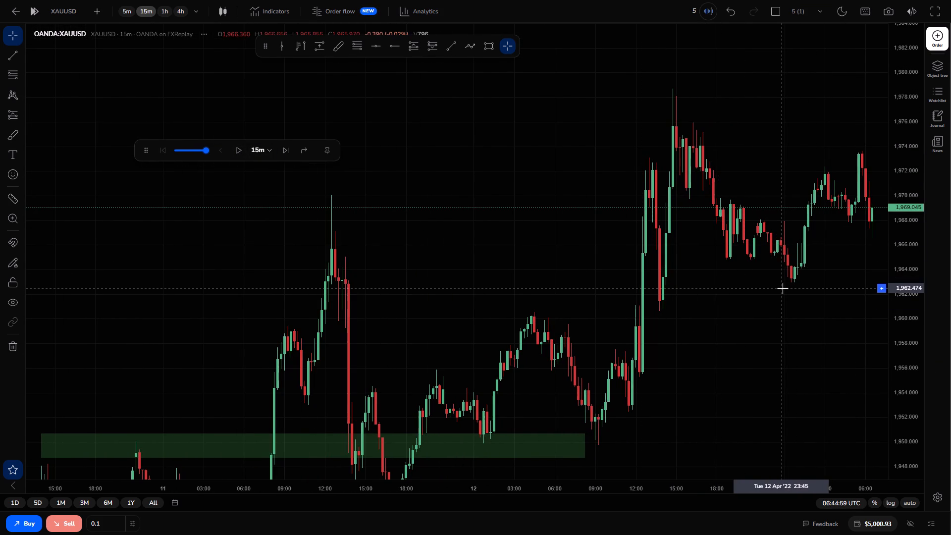
drag(783, 288, 542, 249)
drag(606, 196, 639, 247)
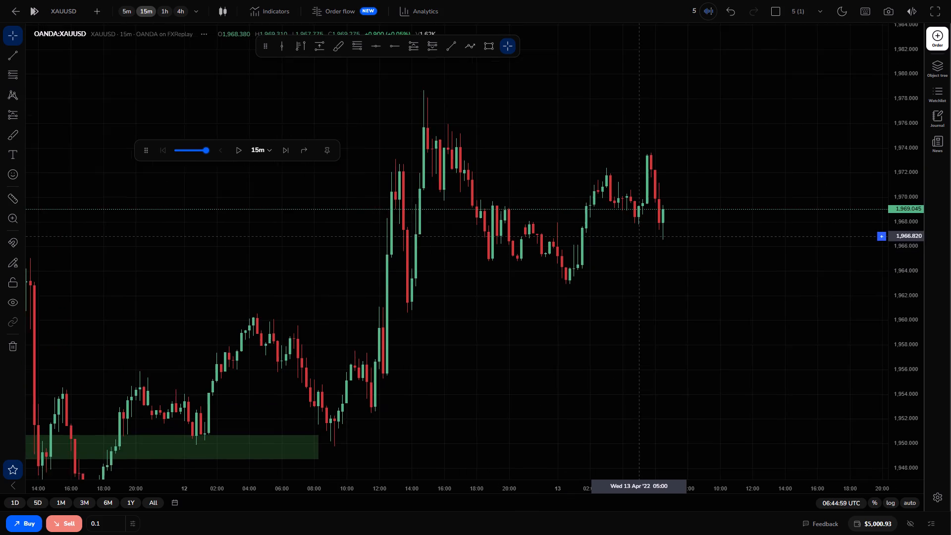
drag(639, 247, 640, 262)
click(485, 53)
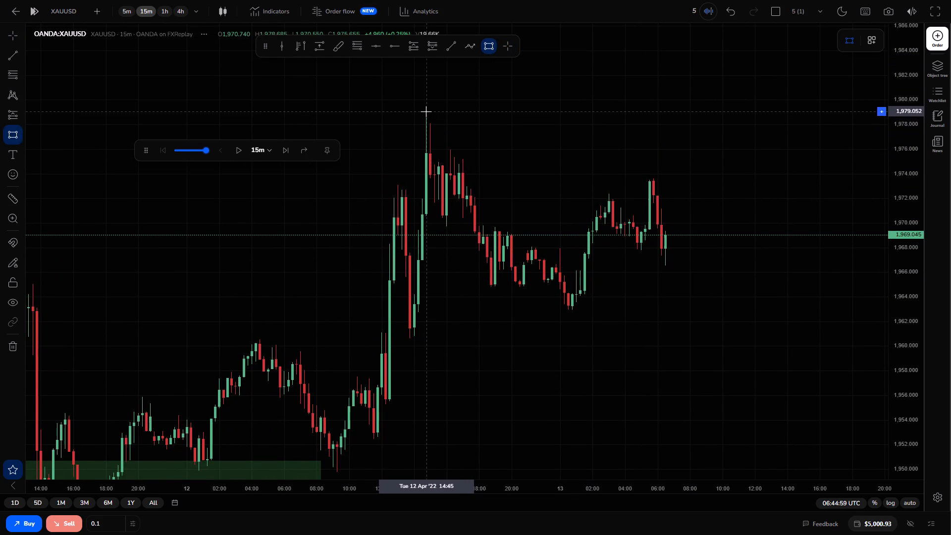
drag(426, 111, 580, 112)
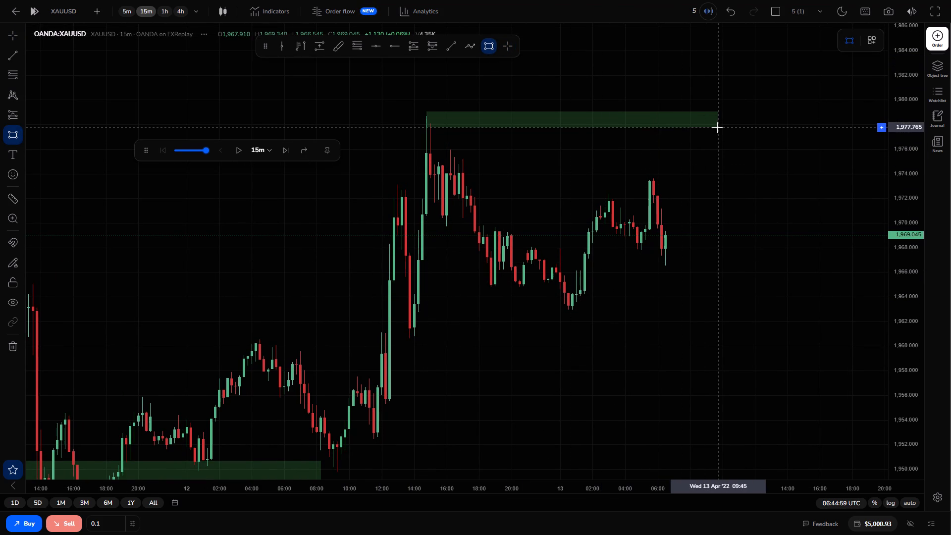
click(778, 152)
Draw a rectangle zone below price from about 1,961.0 to 1,959.7, spanning 12 April 12:30 to about 13 April 15:45.
drag(768, 277, 773, 208)
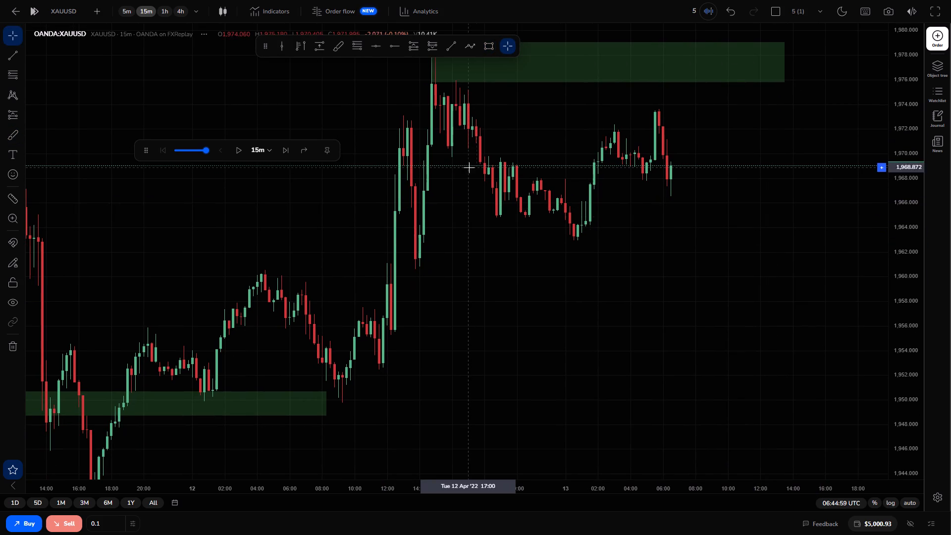
click(486, 49)
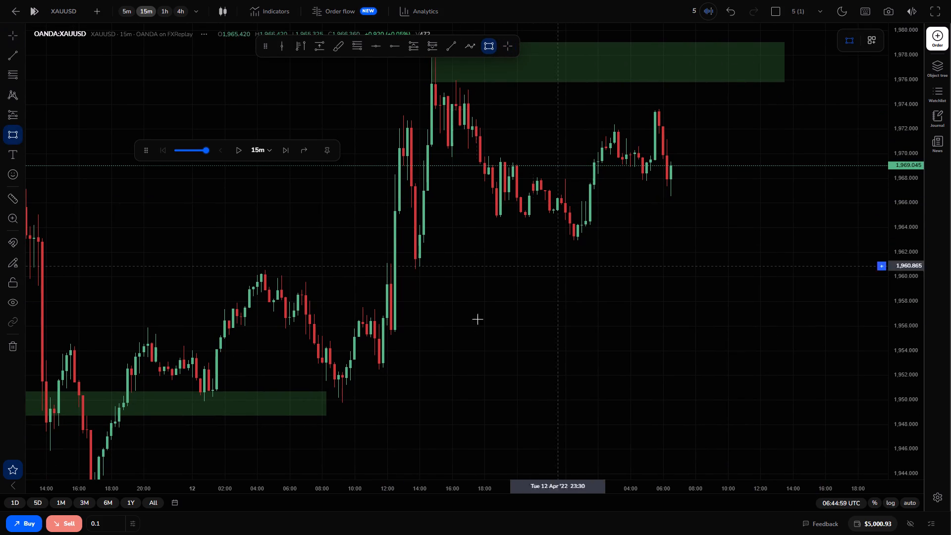
drag(394, 264, 660, 284)
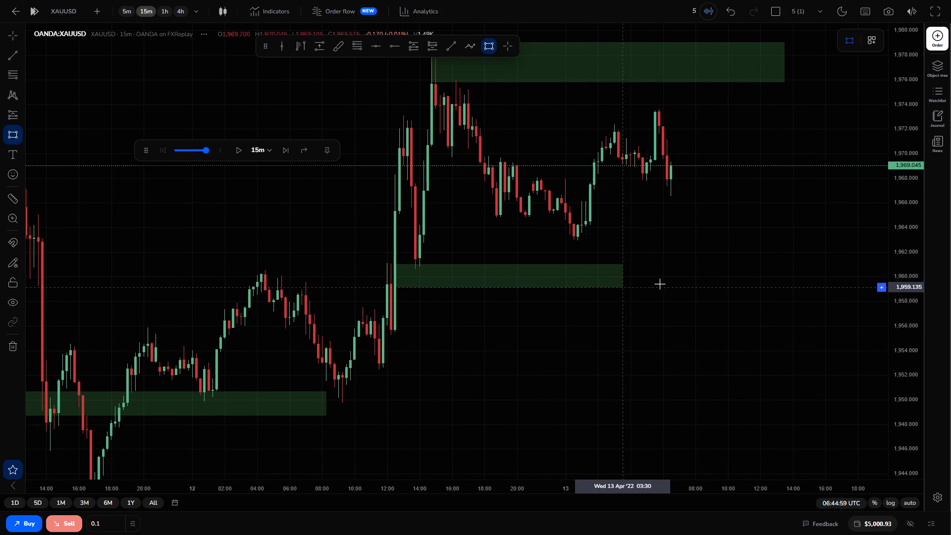
drag(660, 284, 820, 280)
click(820, 280)
Advance the replay one 15-minute candle and play it to 11:29:59 UTC on 13 April.
drag(783, 210, 786, 313)
click(288, 150)
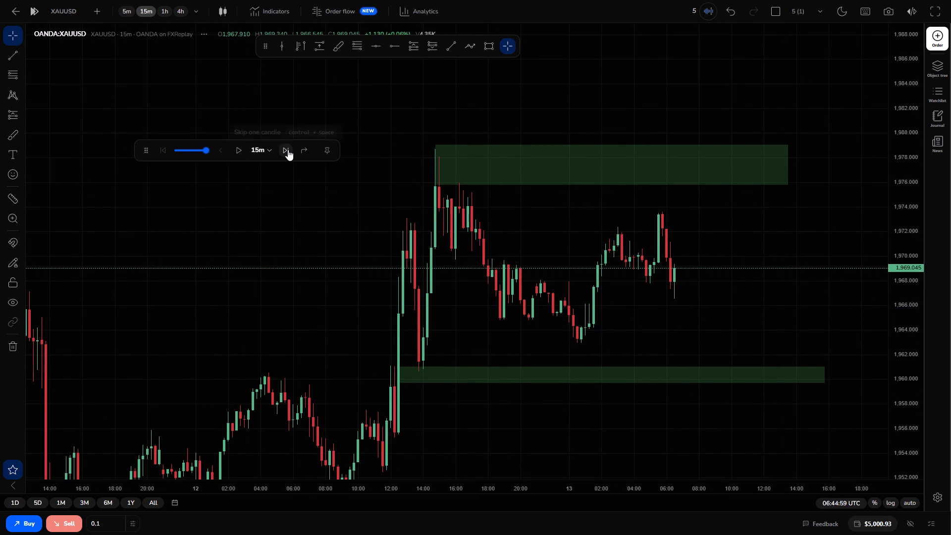
click(239, 151)
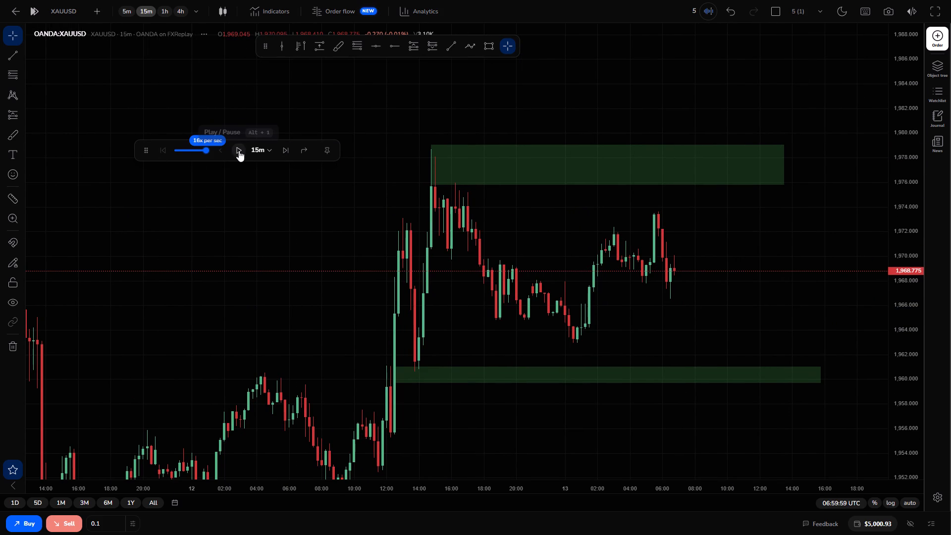
click(239, 151)
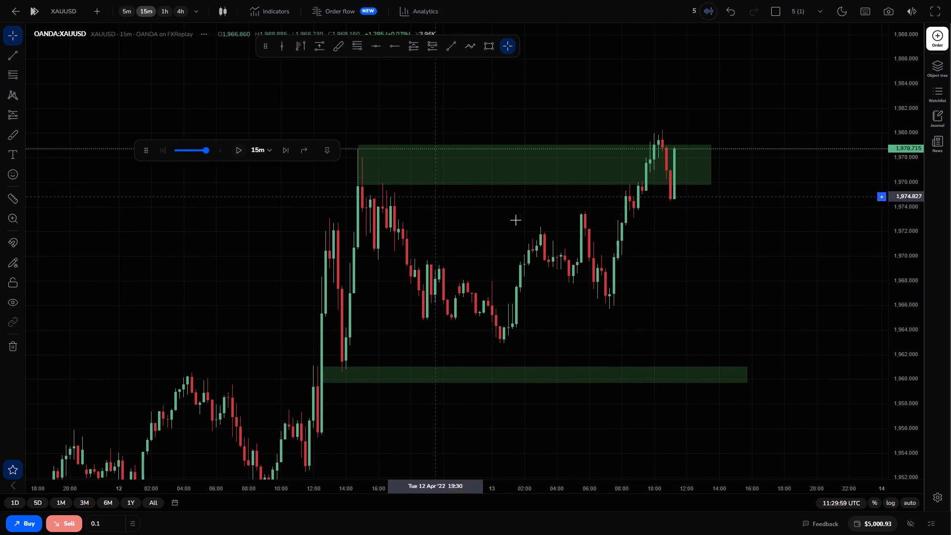
Advance the replay in single 15-minute increments to 13:14:59 UTC on 13 April.
click(283, 153)
click(283, 153)
click(283, 153)
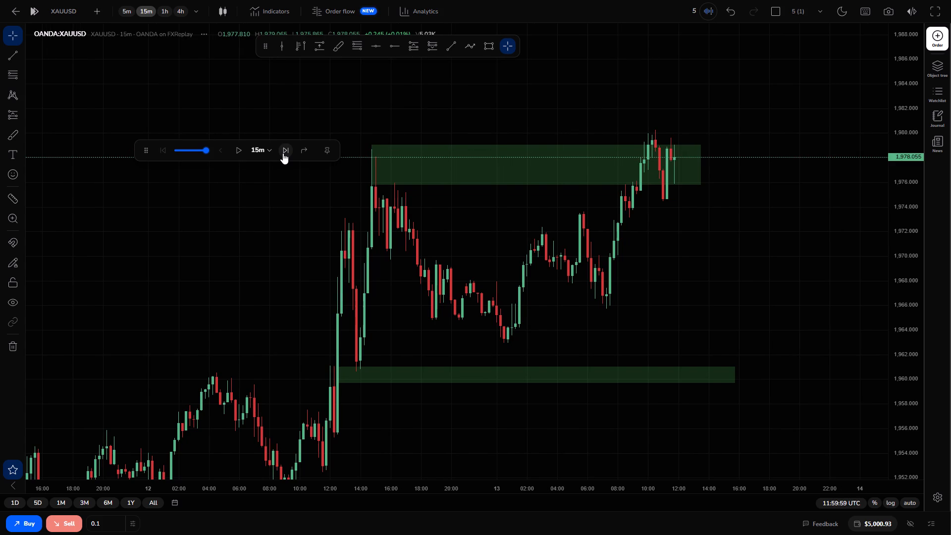
click(283, 153)
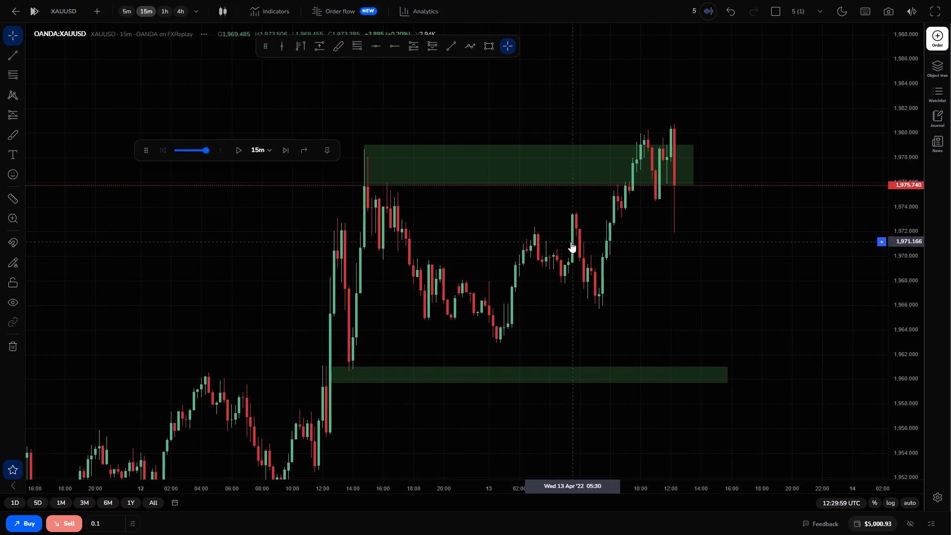
click(286, 154)
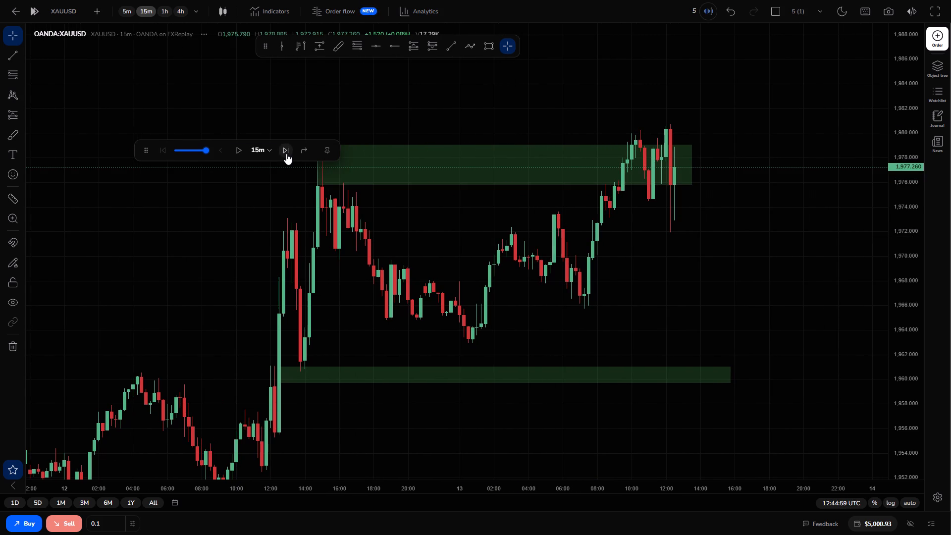
click(286, 154)
click(286, 154)
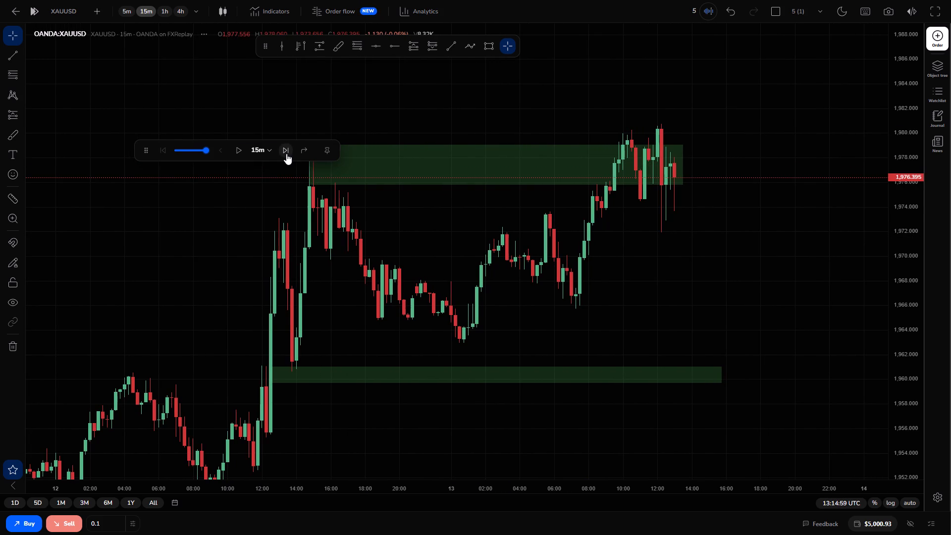
Place a 0.1-lot market sell order on XAUUSD at 1,976.395, within the upper rectangle zone.
drag(590, 257, 628, 296)
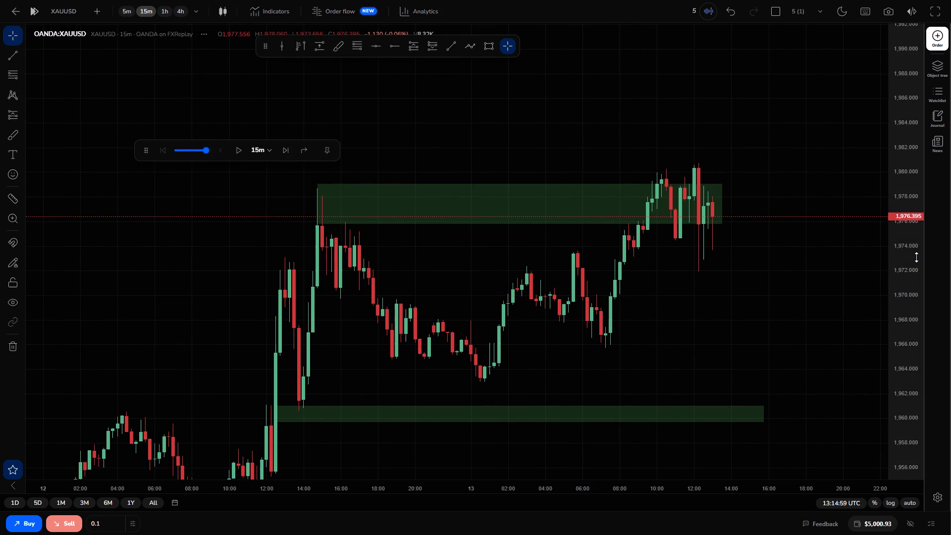
drag(916, 257, 912, 293)
drag(468, 263, 529, 250)
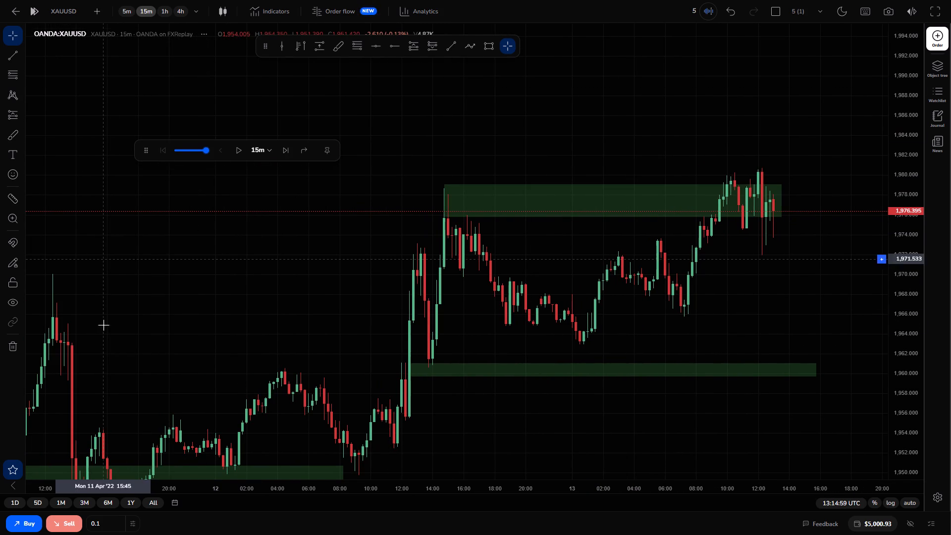
click(63, 522)
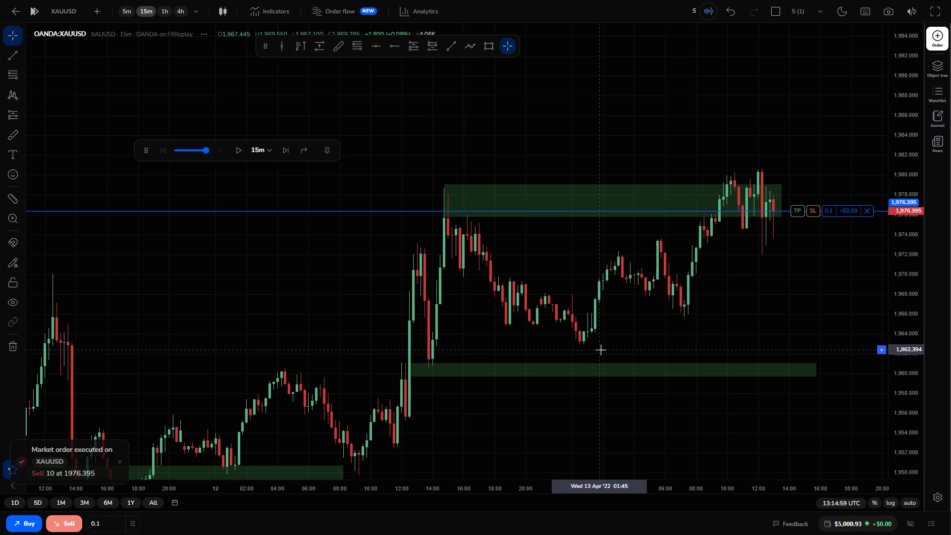
Set the sell position's take profit at about 1,963.5, just above the lower rectangle zone.
drag(795, 214, 791, 340)
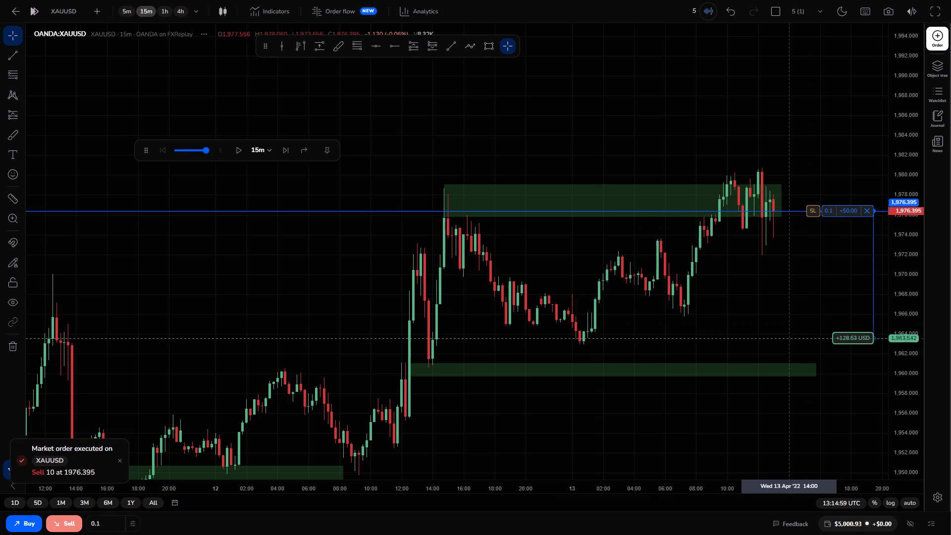
Lower the sell position's take profit to 1,963.143.
drag(791, 340, 792, 342)
Set the sell position's stop loss at 1,981.670, above the upper rectangle zone and the recent highs.
drag(827, 290, 828, 297)
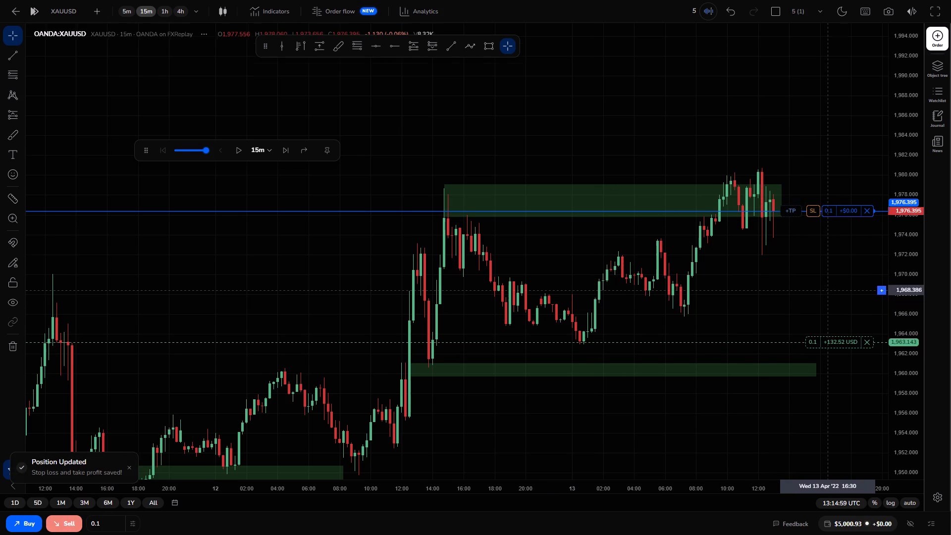
drag(828, 297, 828, 319)
drag(813, 237, 805, 186)
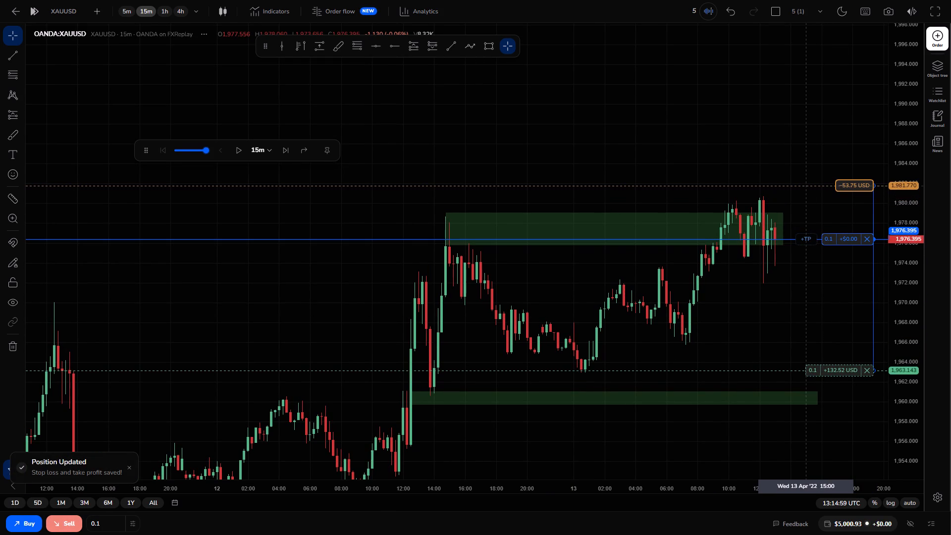
drag(805, 186, 805, 187)
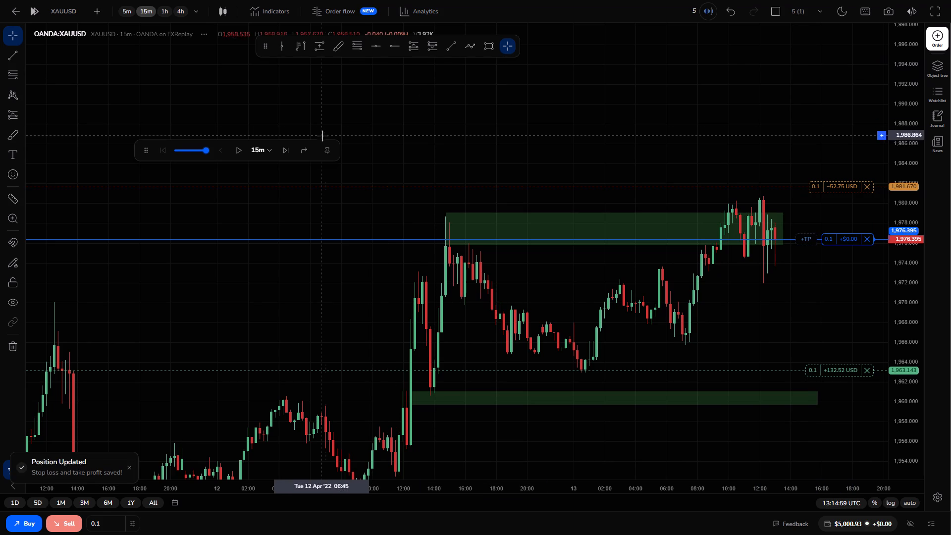
Advance the replay in single 15-minute increments to 14:59:59 UTC on 13 April.
drag(278, 153, 288, 150)
click(288, 150)
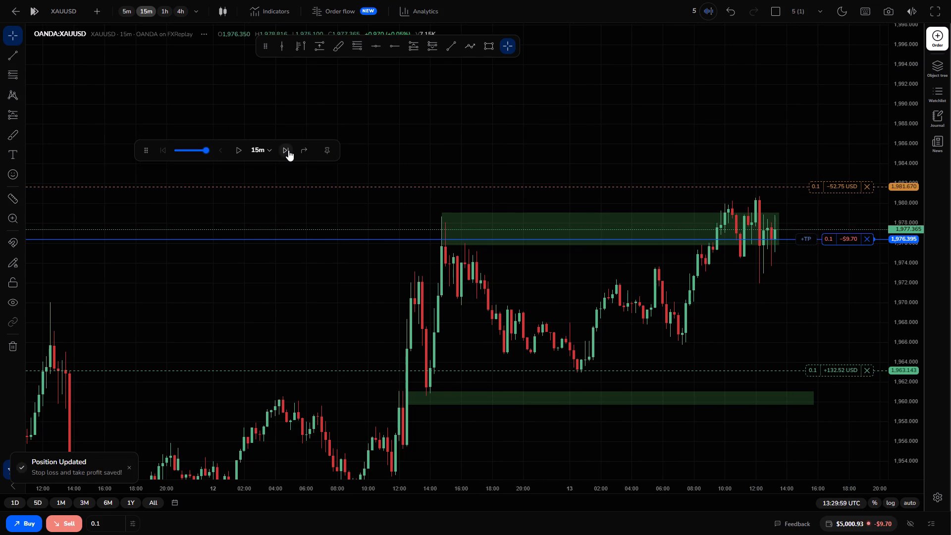
click(288, 150)
click(288, 150)
click(288, 150)
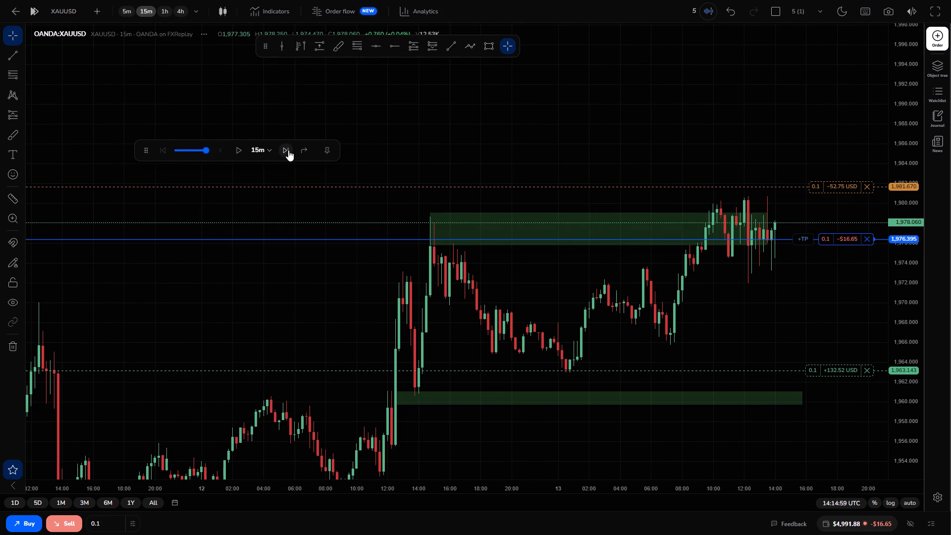
click(288, 150)
click(288, 150)
click(288, 150)
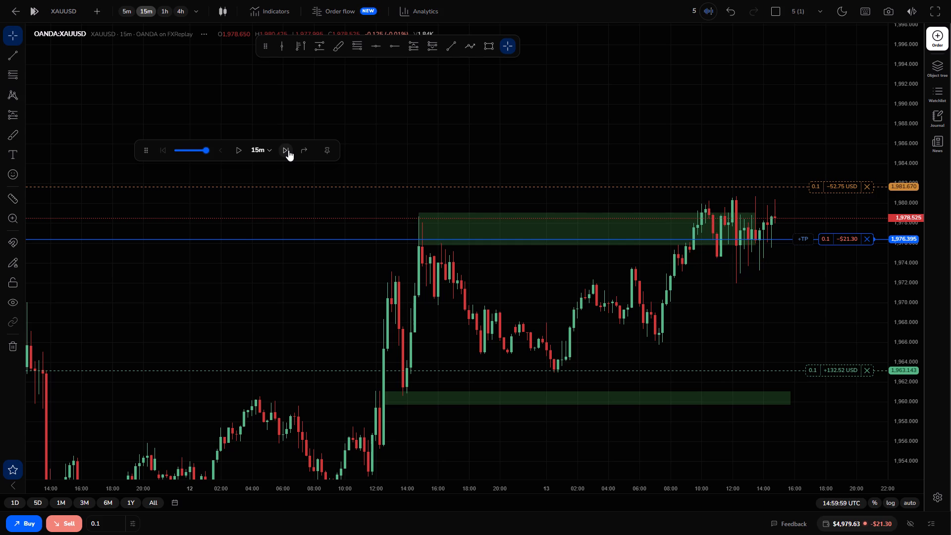
Play the replay on the 15-minute chart and pause it at 17:29:59 UTC on 13 April.
click(240, 154)
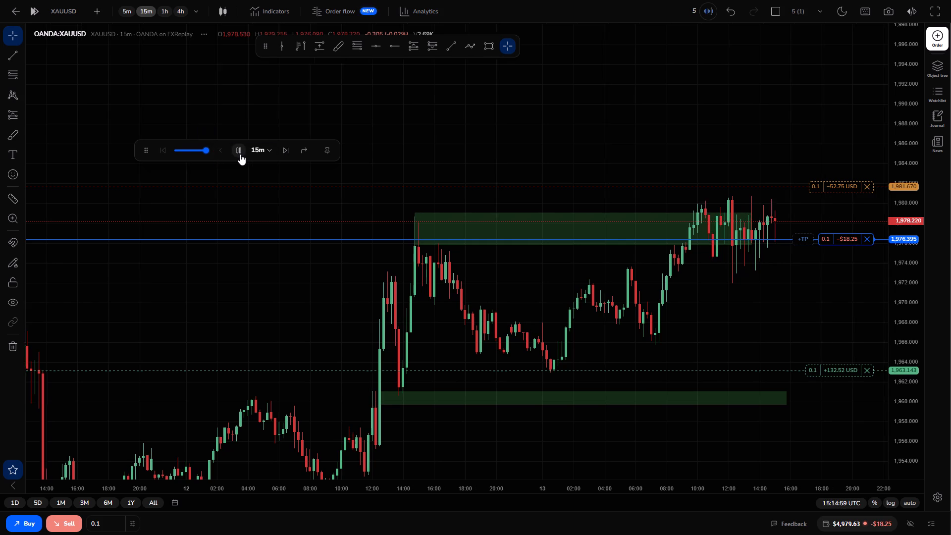
click(240, 154)
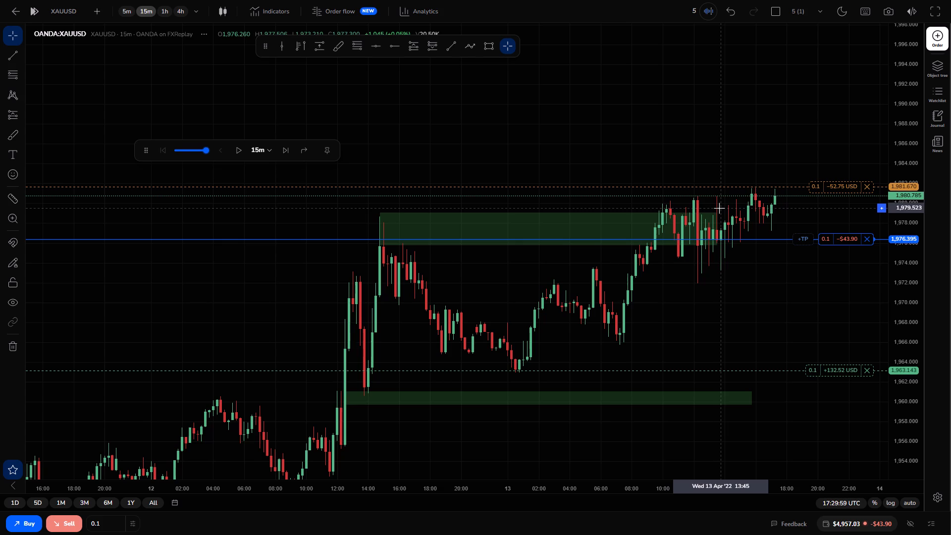
drag(790, 277, 782, 253)
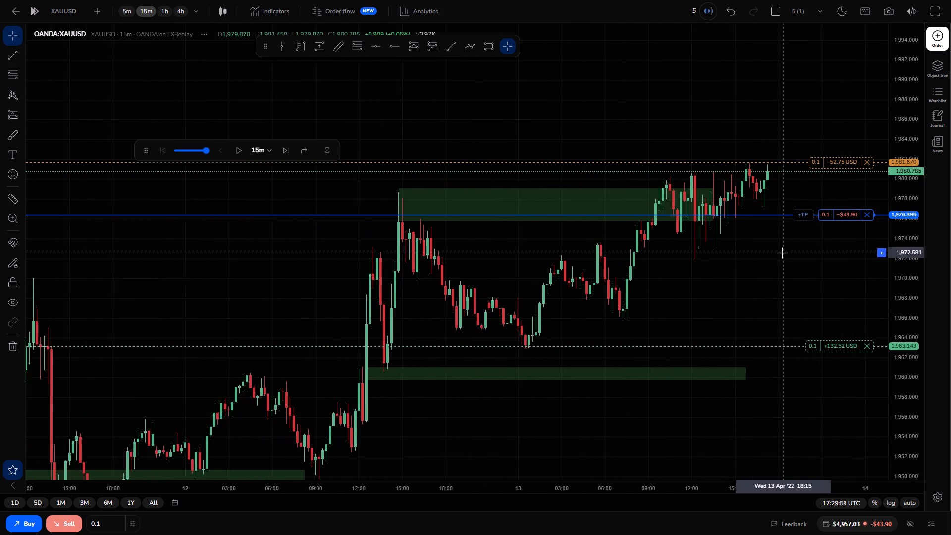
drag(782, 253, 793, 285)
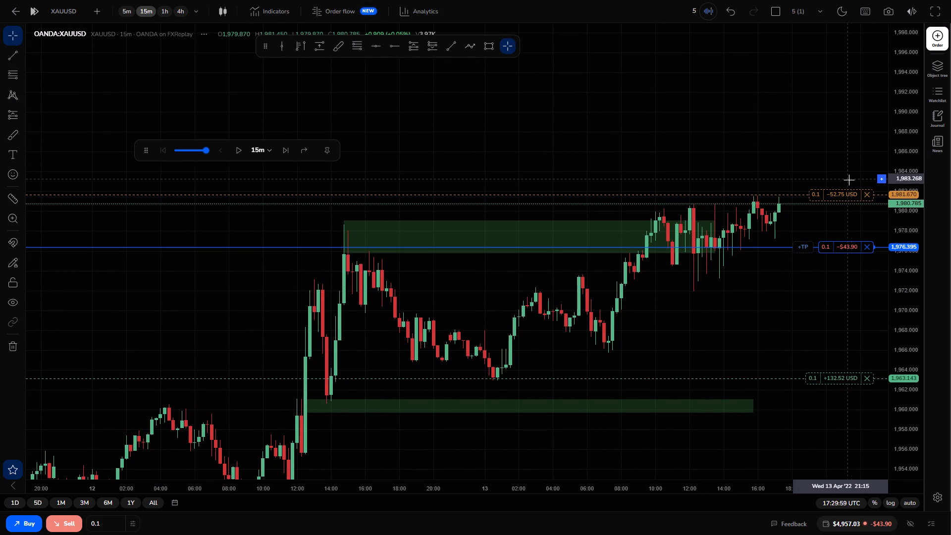
Leave full-screen view, open YouTube in a new browser tab, and browse the home feed's videos.
key(F11)
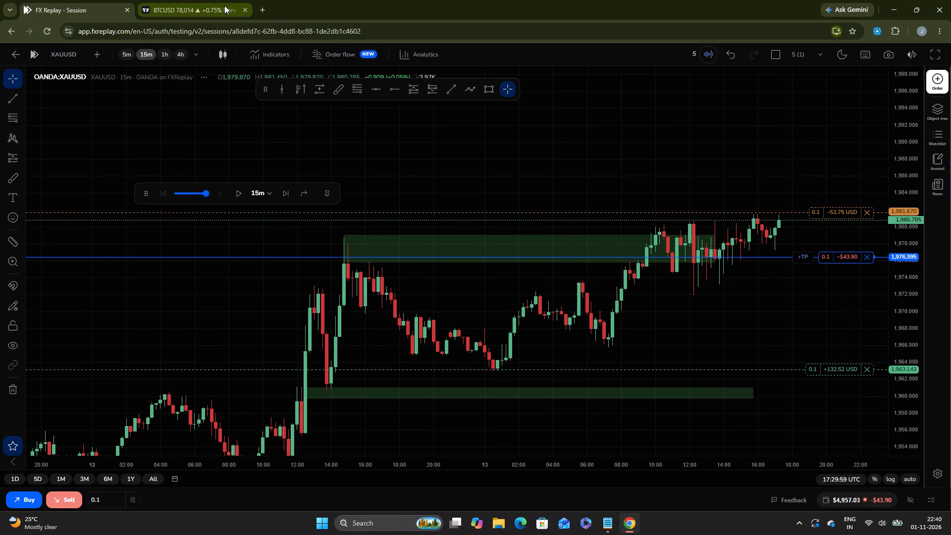
click(261, 13)
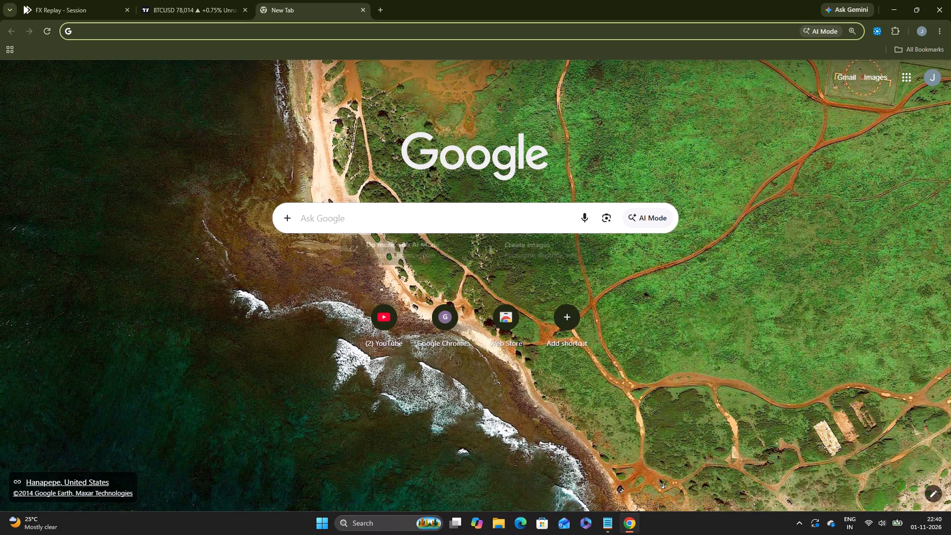
click(382, 301)
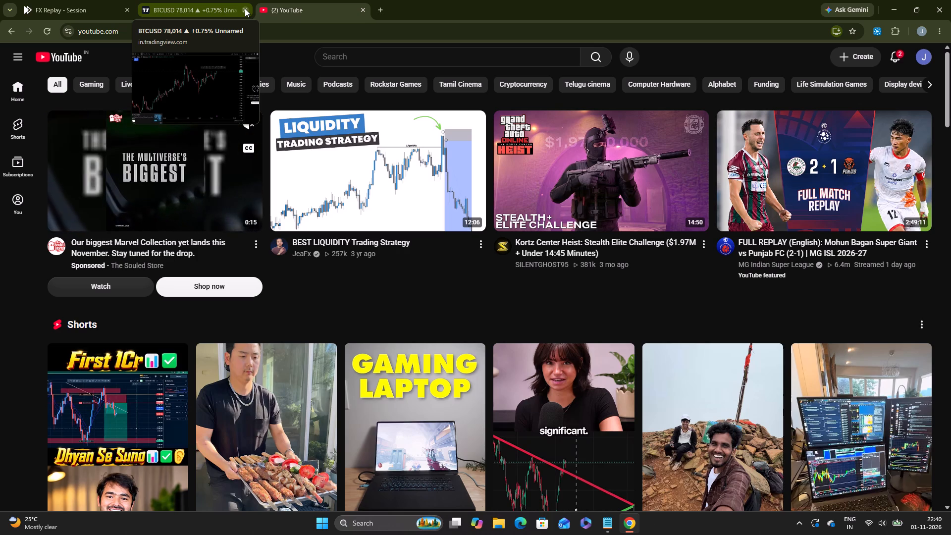
scroll(475, 328, down, 5)
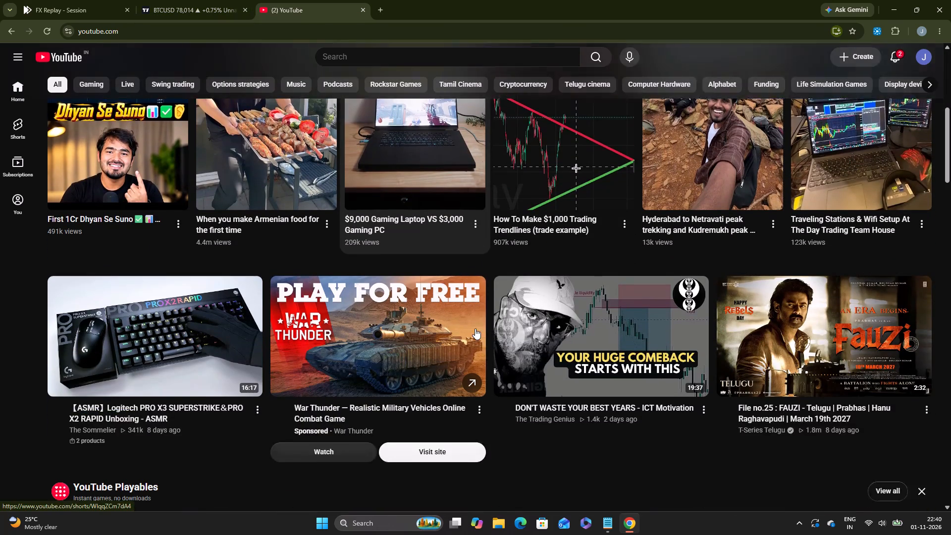
scroll(475, 328, down, 6)
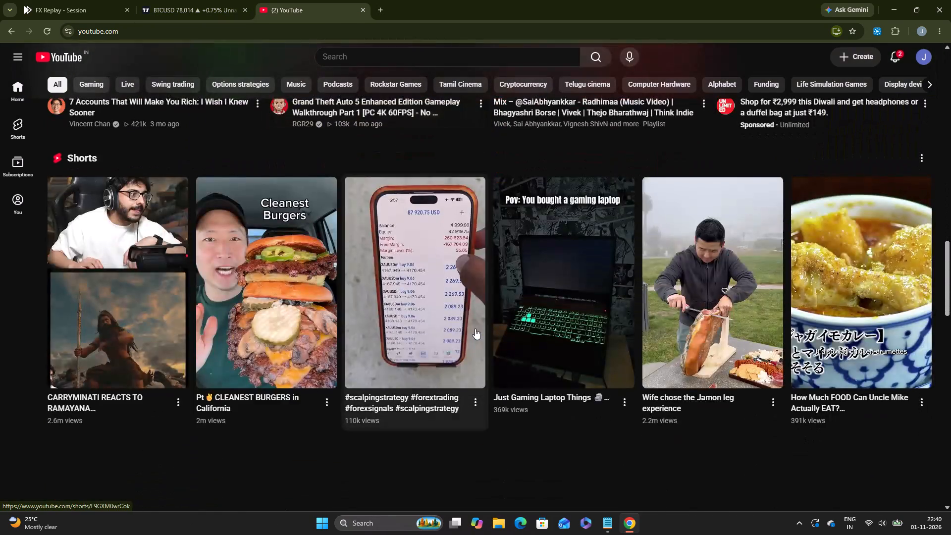
scroll(475, 328, down, 7)
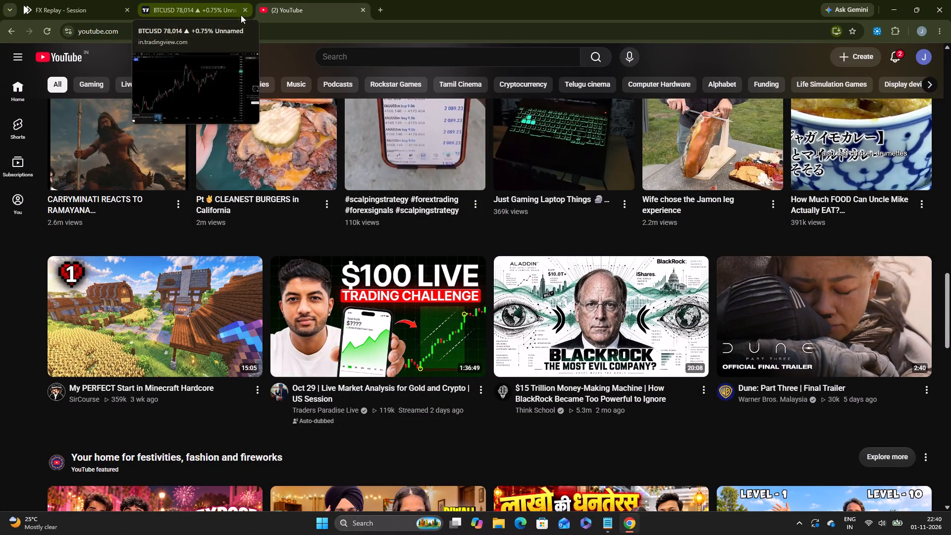
scroll(470, 267, down, 2)
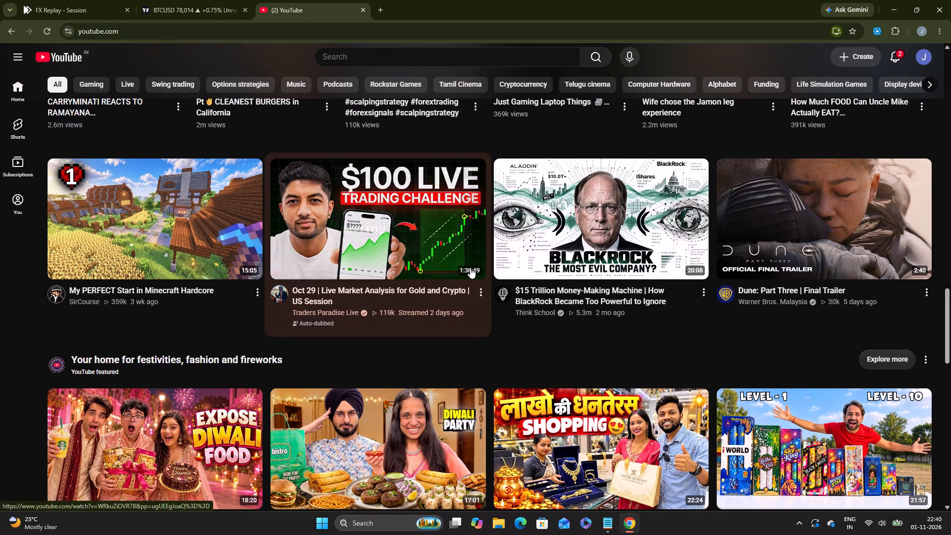
scroll(470, 267, down, 1)
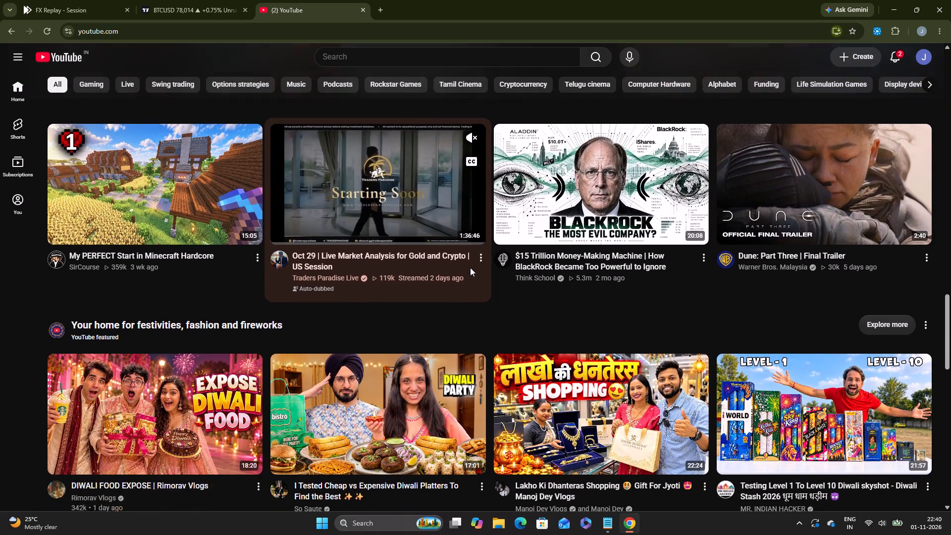
scroll(470, 267, down, 1)
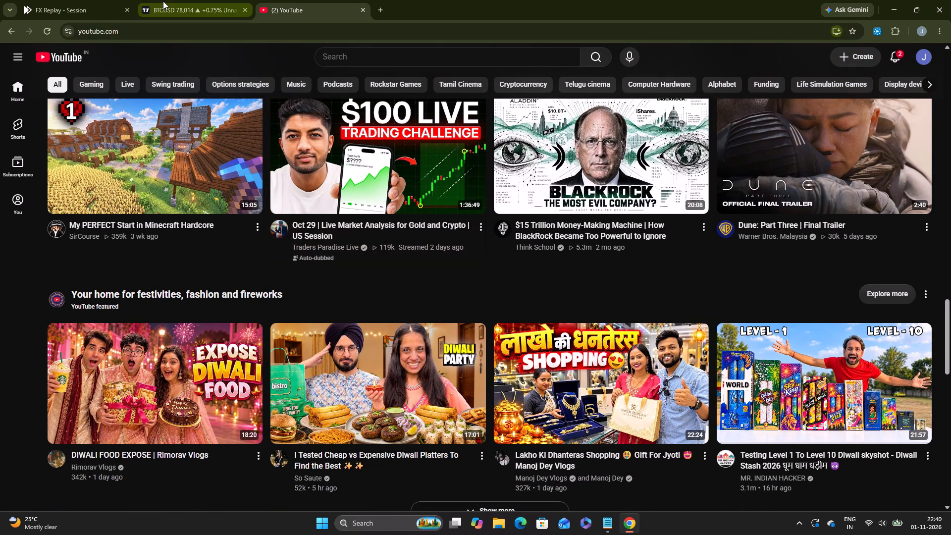
Return to the FX Replay session and advance the replay in 15-minute increments to 19:29:59 UTC on 13 April.
click(163, 1)
click(77, 12)
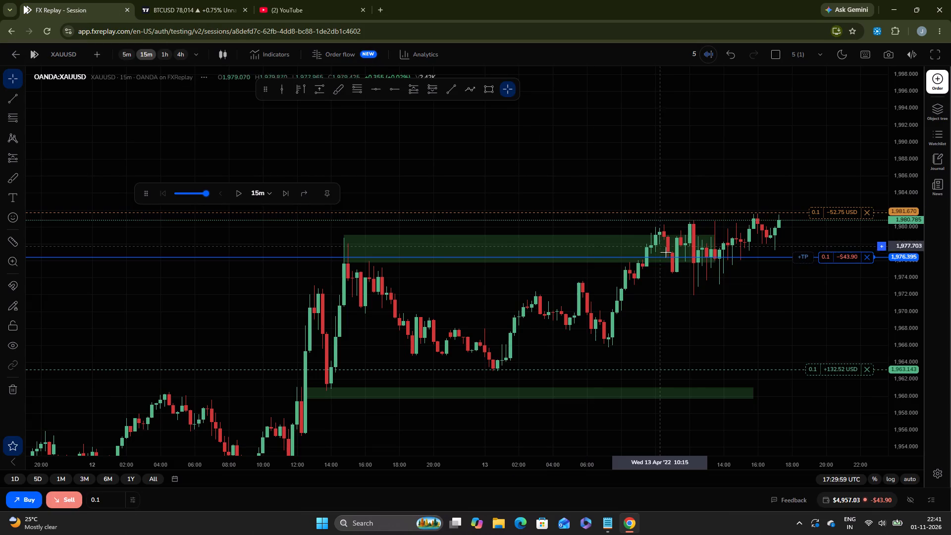
click(286, 192)
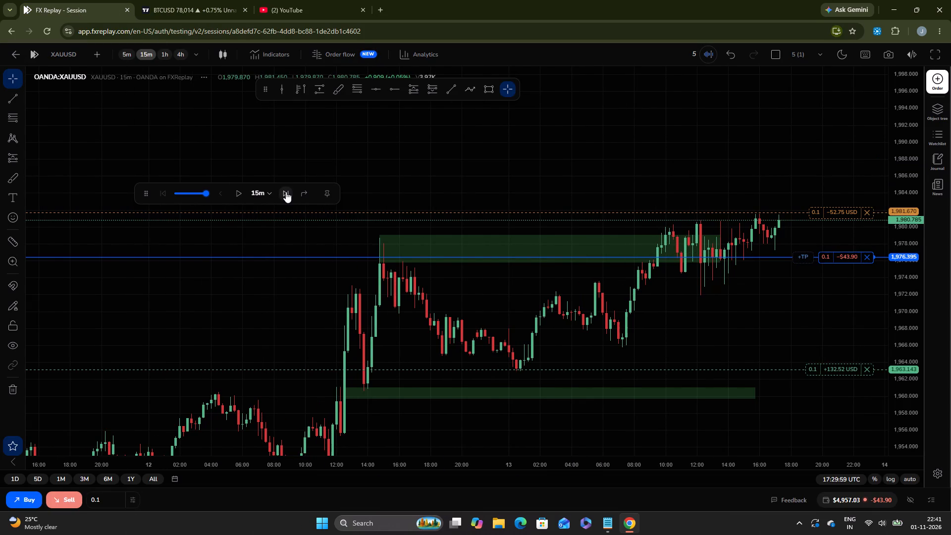
click(286, 192)
click(286, 192)
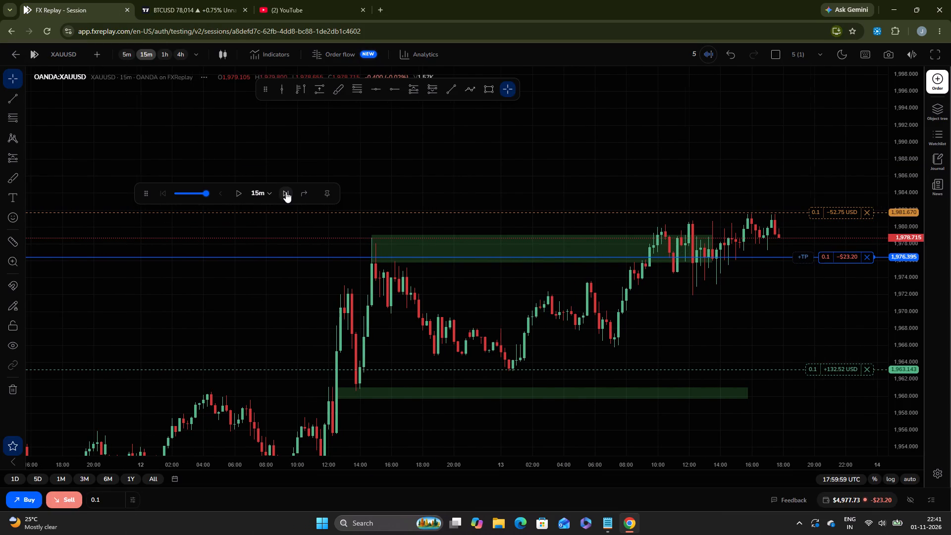
click(286, 192)
click(286, 192)
double_click(286, 192)
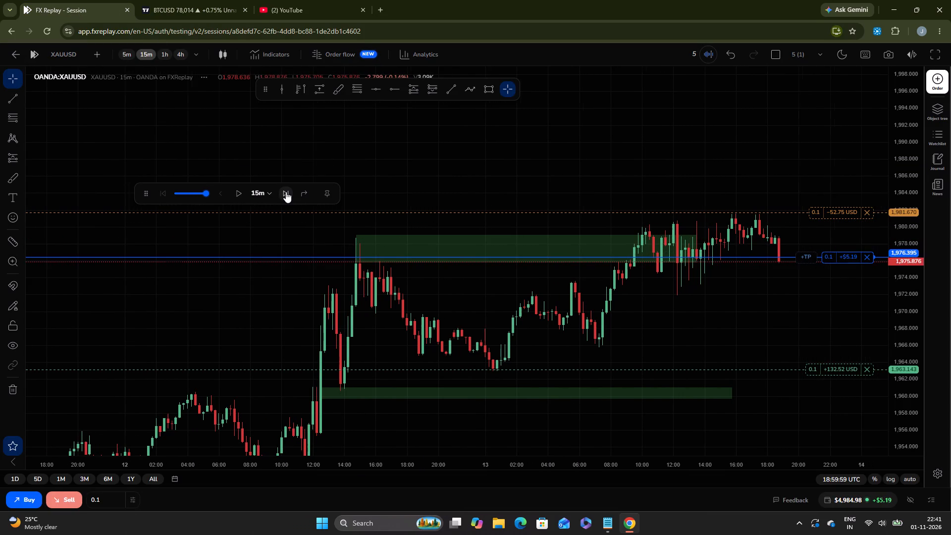
click(286, 192)
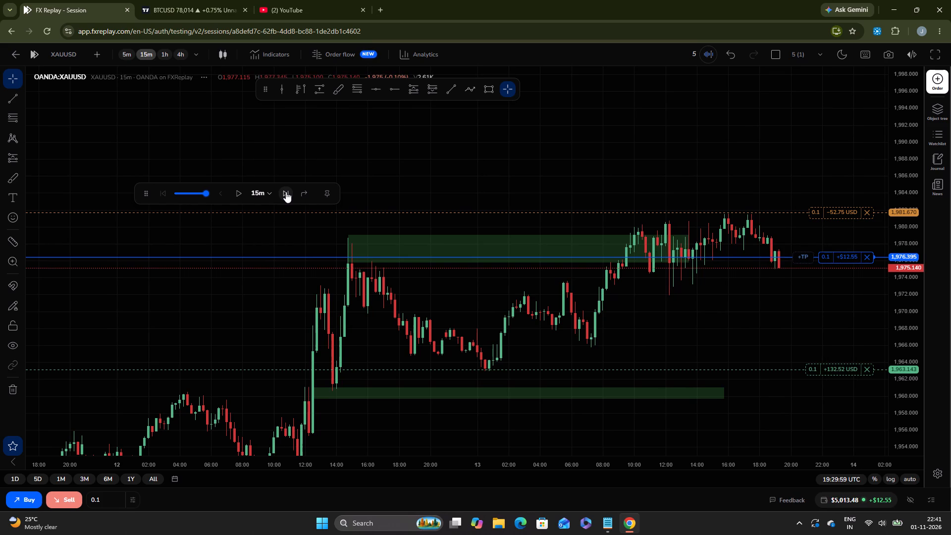
Advance the replay in 15-minute increments to 00:29:59 UTC on 14 April.
drag(904, 384, 879, 272)
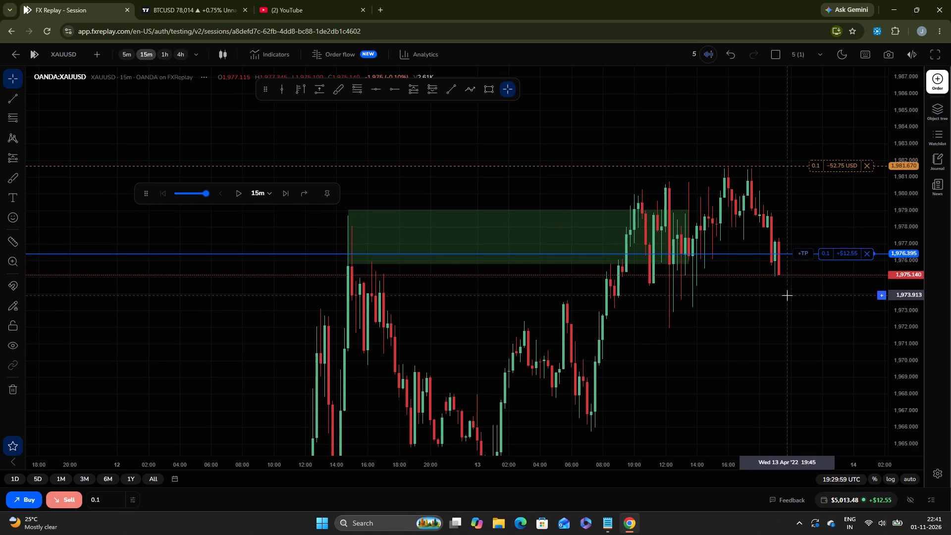
drag(787, 295, 705, 284)
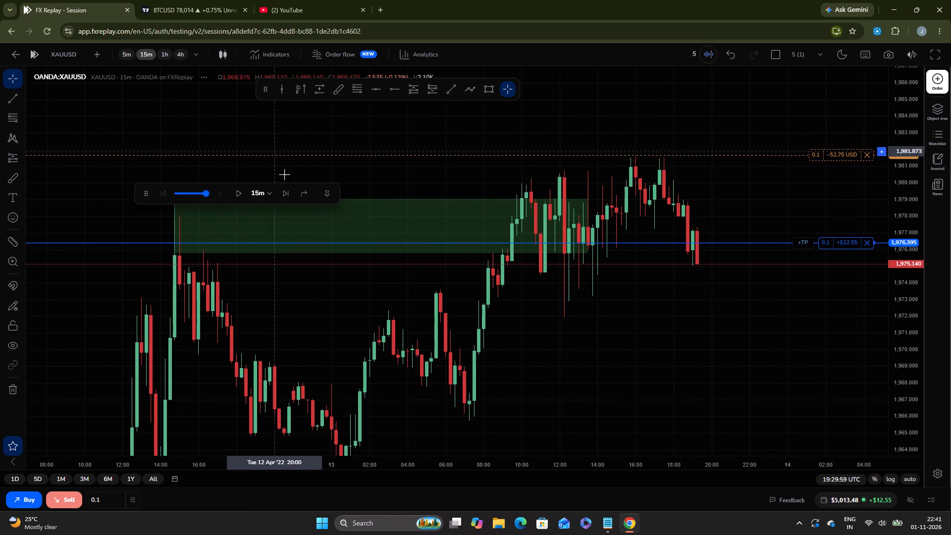
click(285, 191)
click(285, 191)
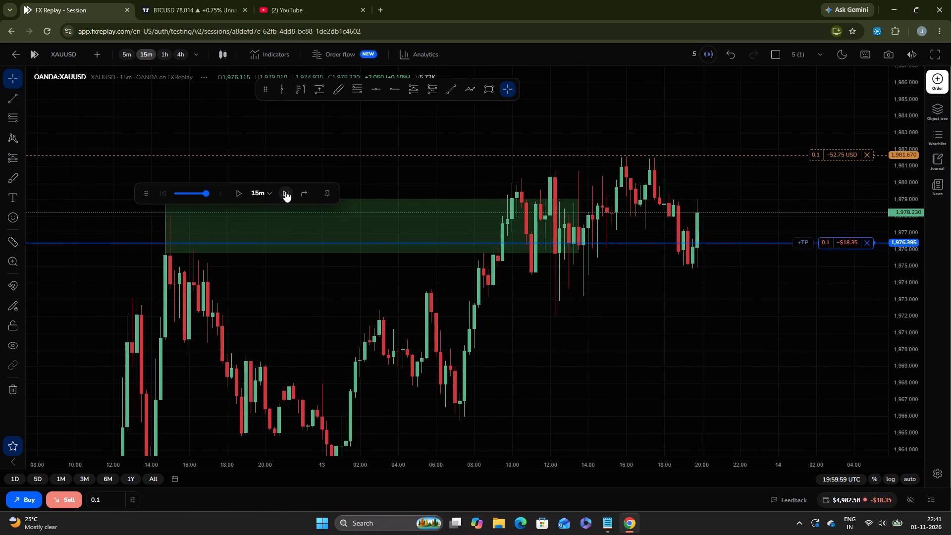
click(285, 191)
click(285, 191)
double_click(285, 191)
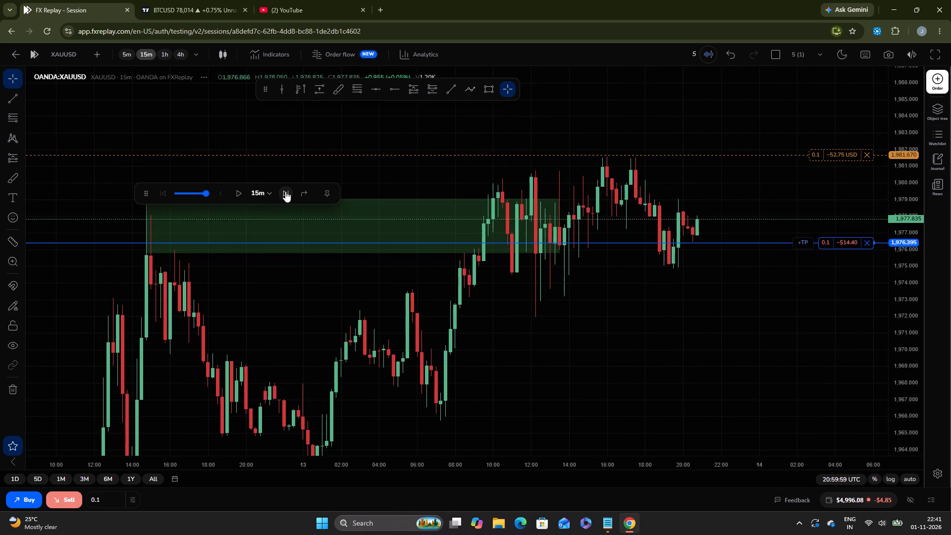
click(285, 191)
double_click(285, 191)
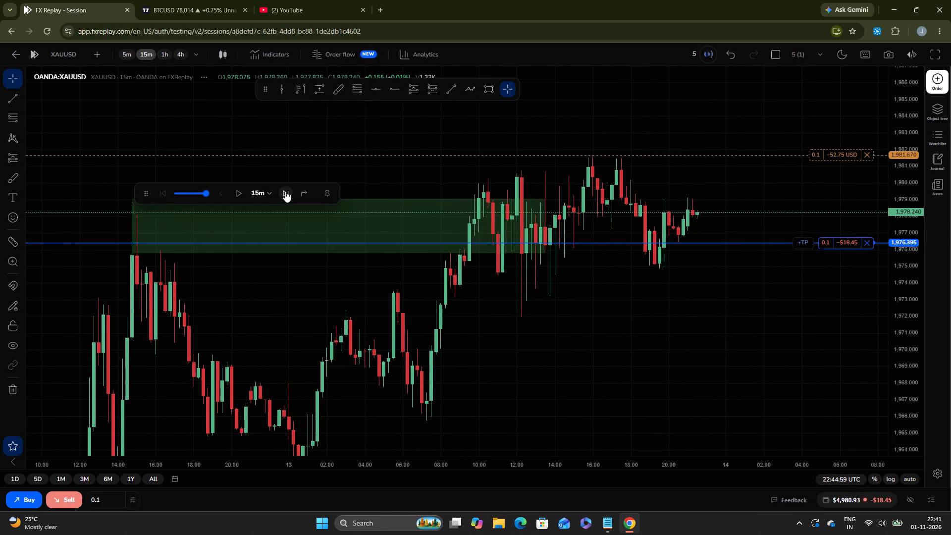
double_click(285, 191)
triple_click(285, 191)
double_click(285, 191)
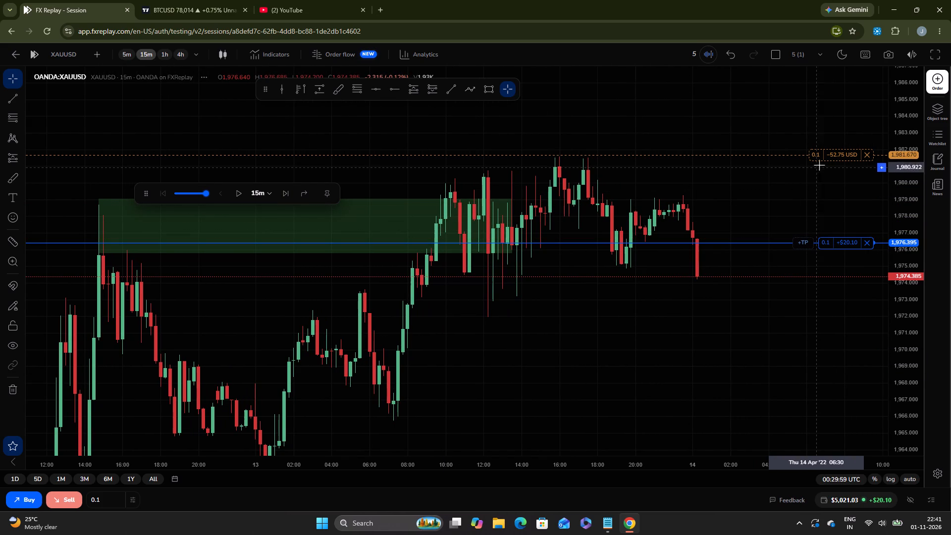
Move the sell position's stop loss into profit at 1,975.933, just below the entry price.
drag(823, 154, 806, 253)
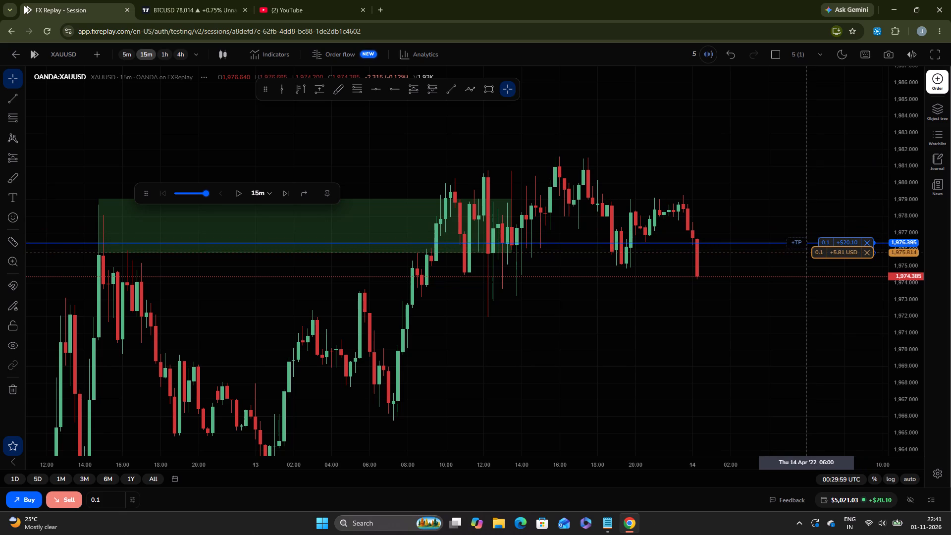
drag(806, 253, 806, 251)
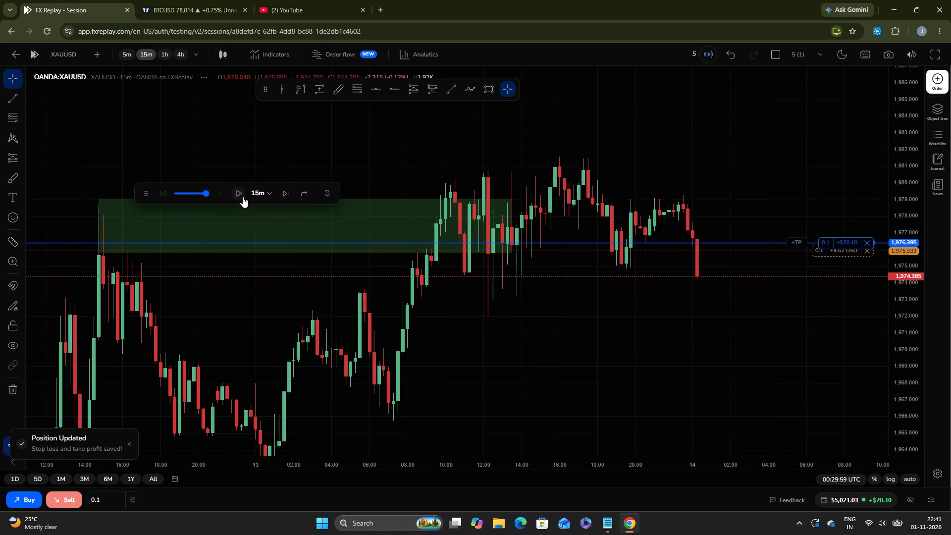
Play the replay on the 15-minute chart and pause it at 07:59:59 UTC on 14 April.
click(233, 191)
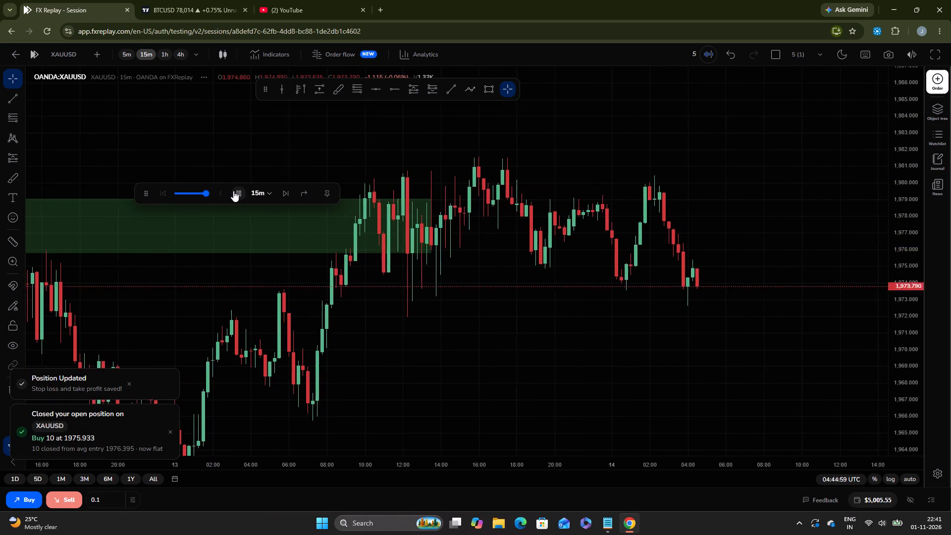
click(233, 191)
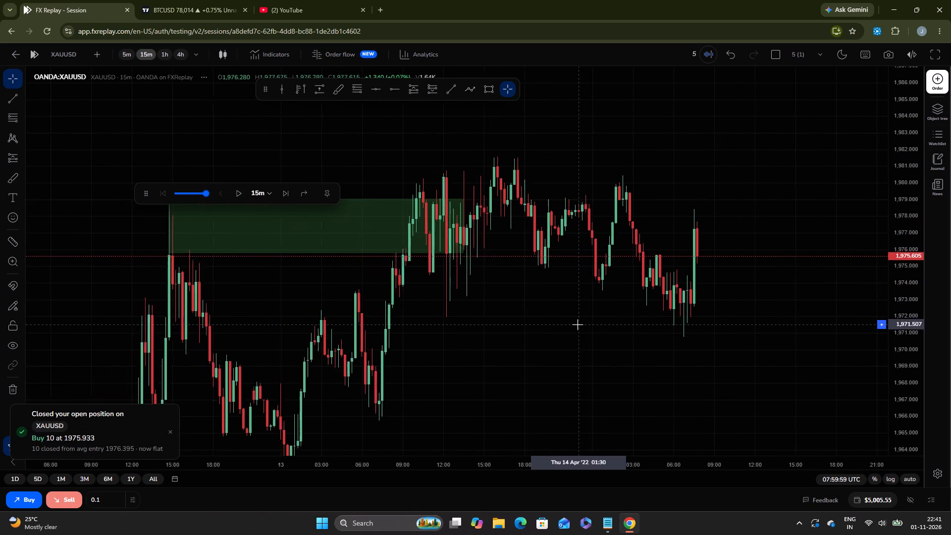
drag(903, 238, 880, 366)
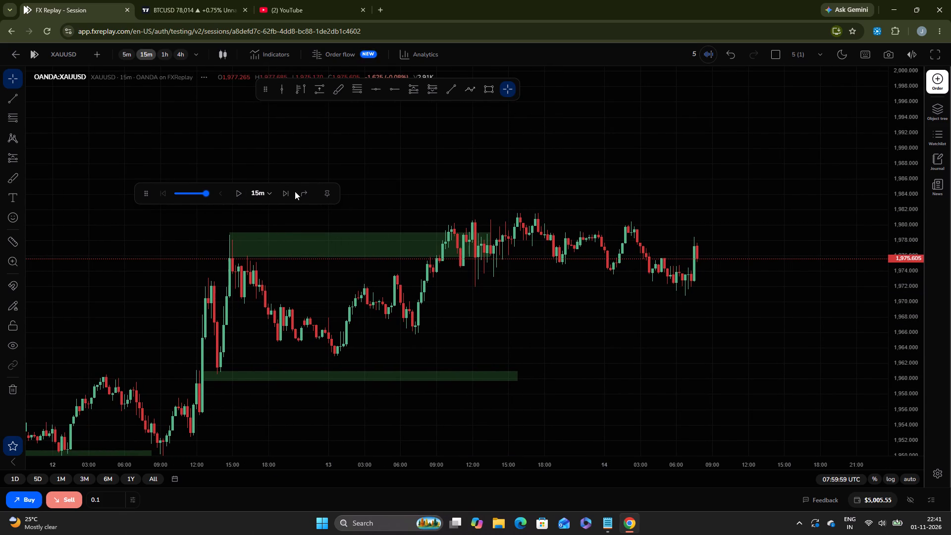
Advance the replay in 15-minute increments to 09:44:59 UTC on 14 April.
click(282, 190)
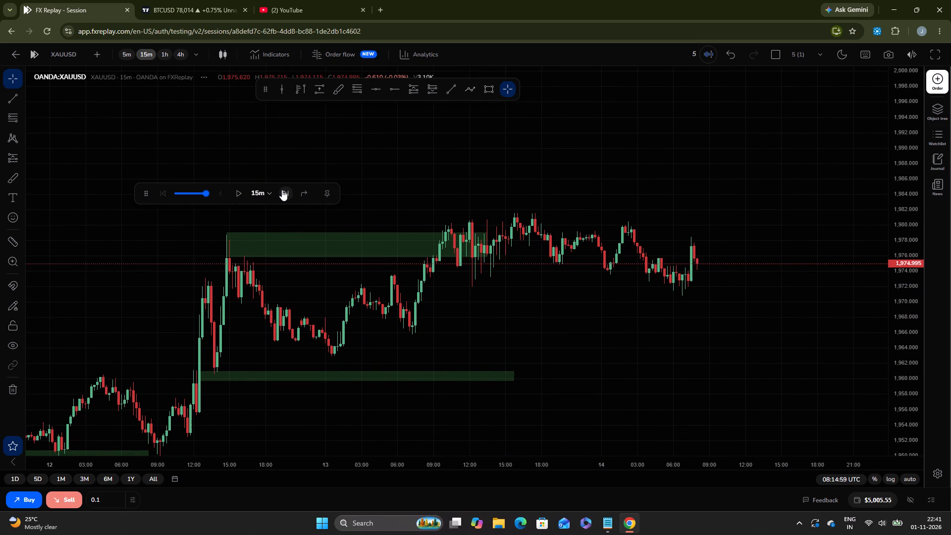
click(282, 190)
click(282, 190)
click(282, 190)
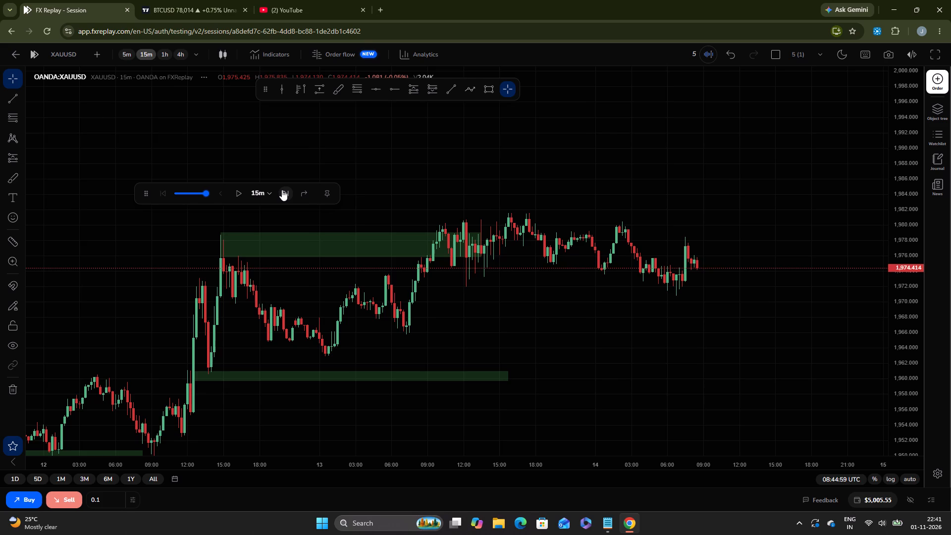
click(282, 190)
click(282, 190)
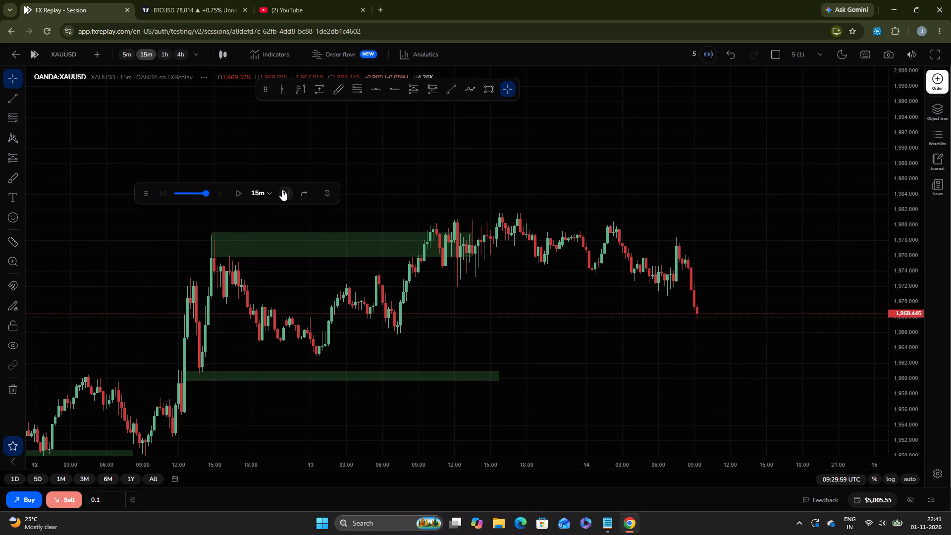
click(282, 190)
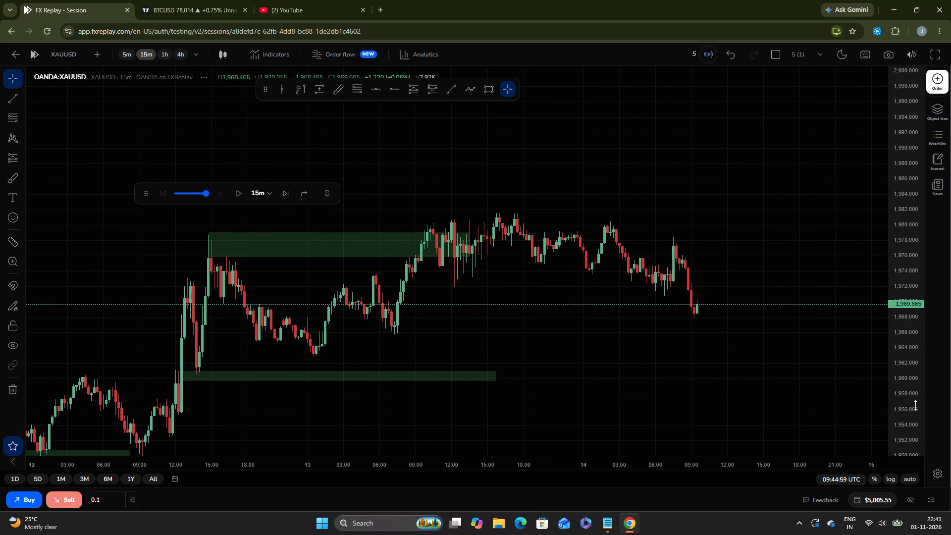
Move the green support zone near 1,960 up onto the early 13 April low, with its upper edge at 1,964.130.
drag(915, 405, 880, 266)
drag(679, 301, 700, 210)
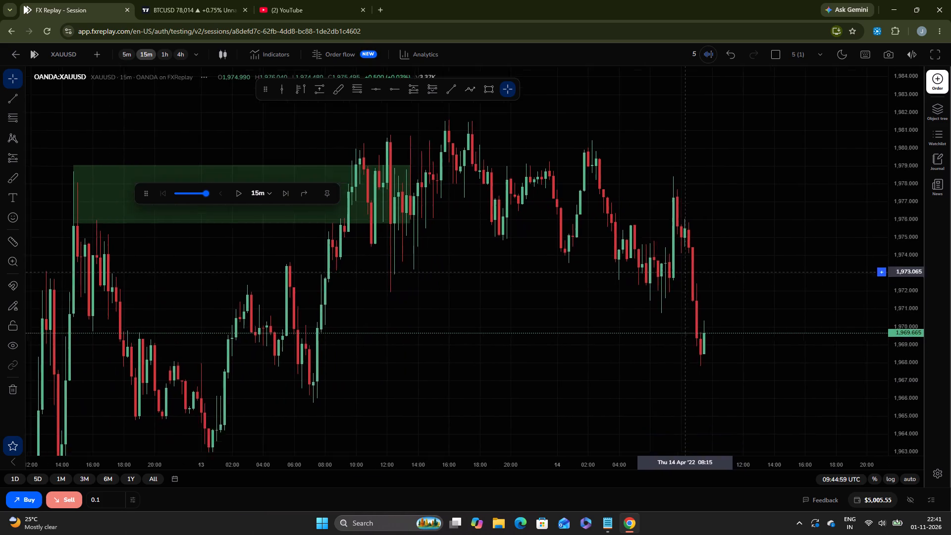
drag(700, 210, 718, 188)
drag(914, 137, 887, 249)
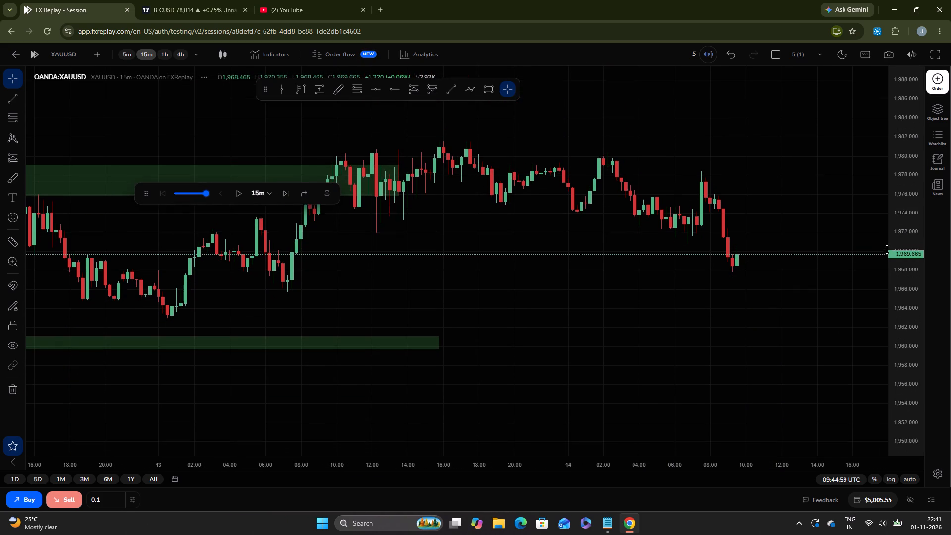
drag(887, 249, 887, 251)
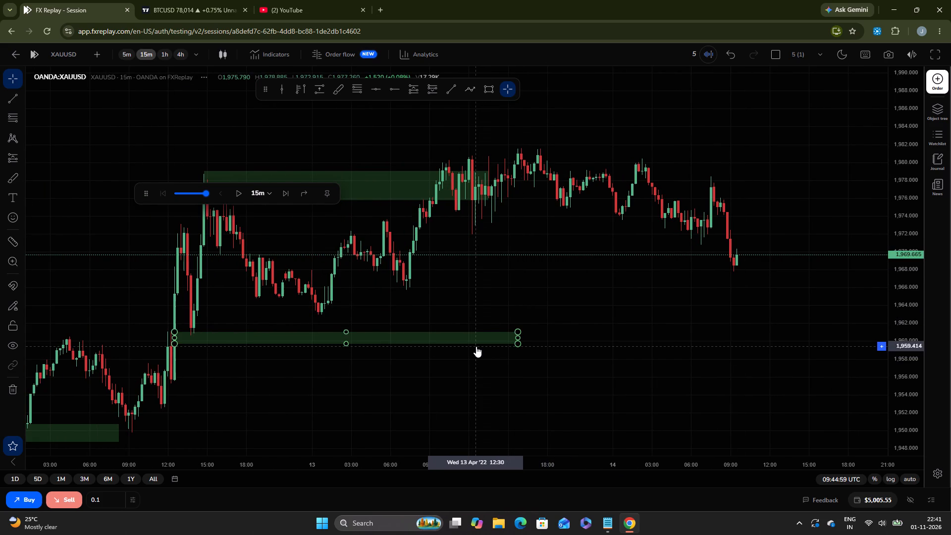
drag(476, 346, 561, 319)
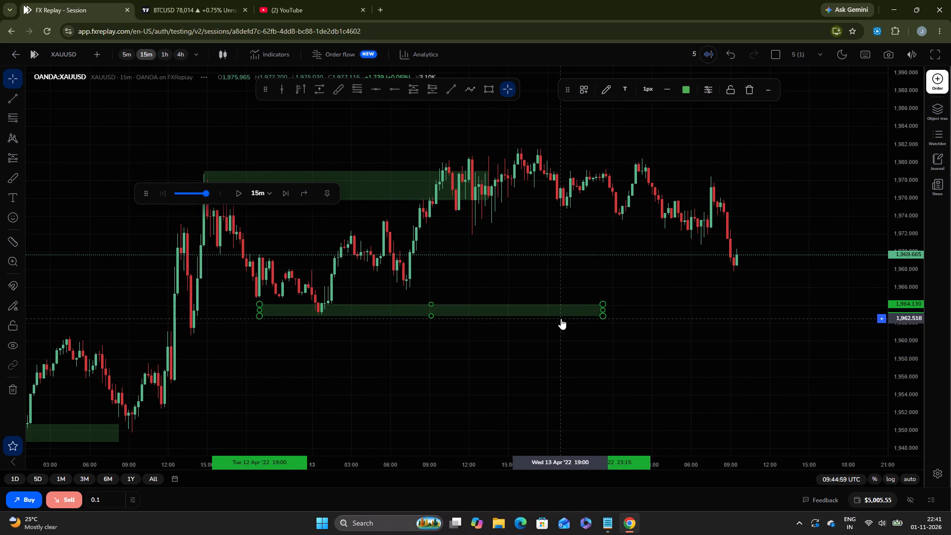
click(888, 347)
Extend the relocated support zone's later edge well past the latest 14 April candles.
drag(908, 350, 899, 284)
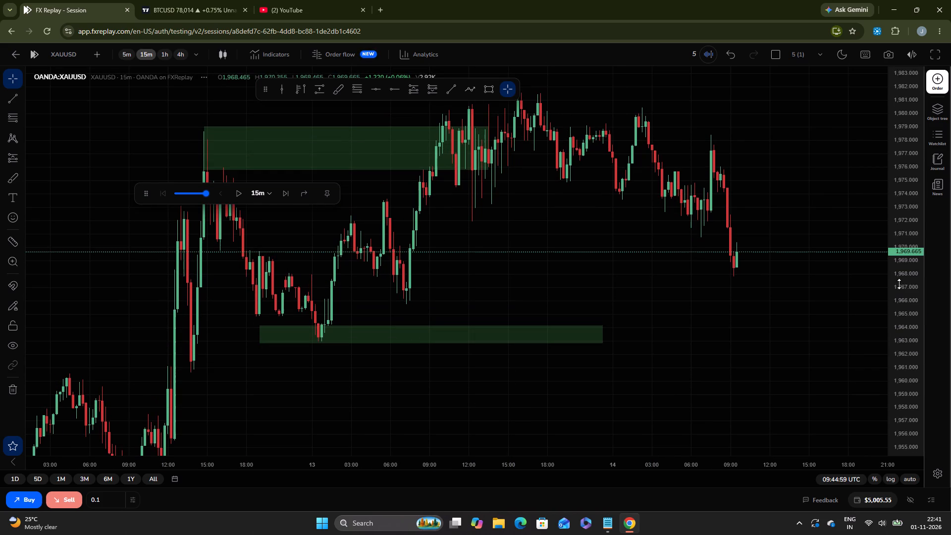
drag(601, 333, 909, 325)
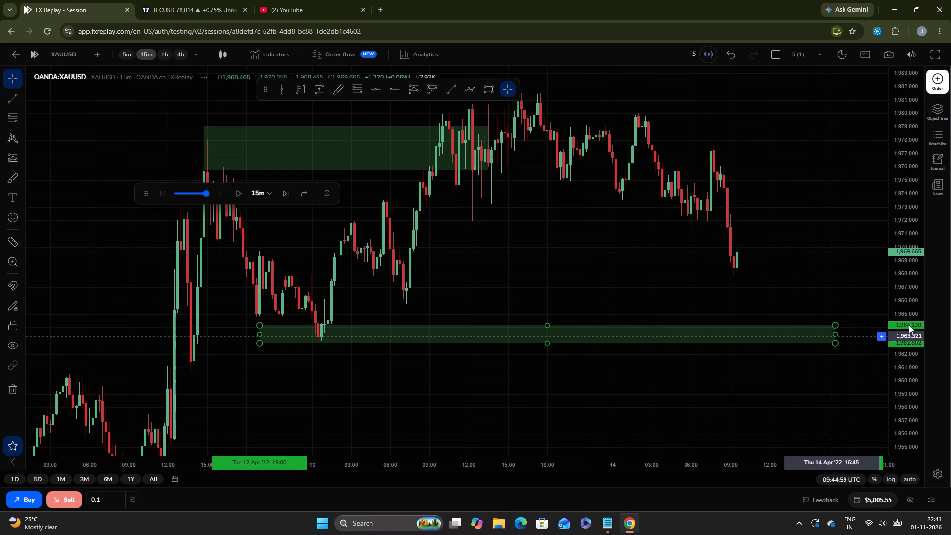
drag(909, 325, 934, 325)
click(832, 177)
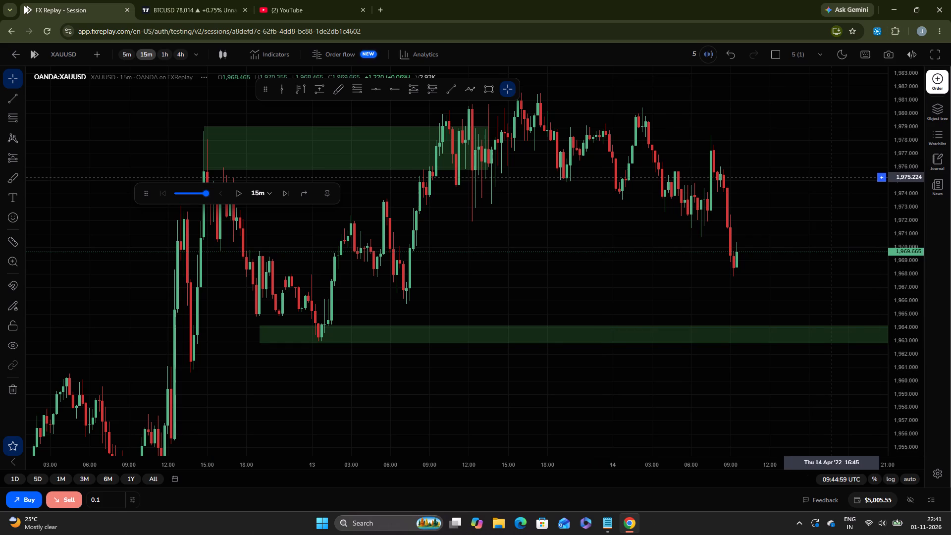
Advance the replay in 15-minute increments to 14:29:59 UTC on 14 April.
drag(756, 255, 784, 221)
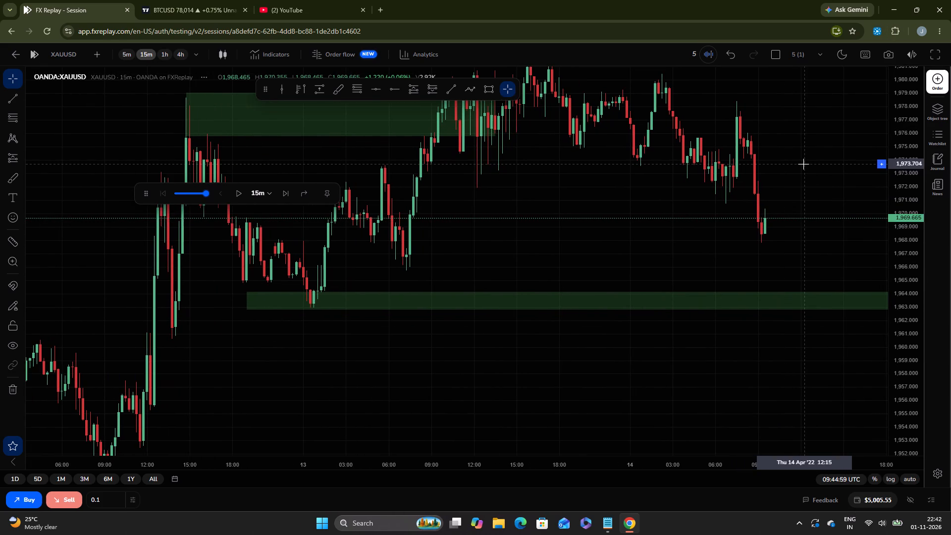
drag(803, 164, 811, 214)
drag(901, 165, 909, 219)
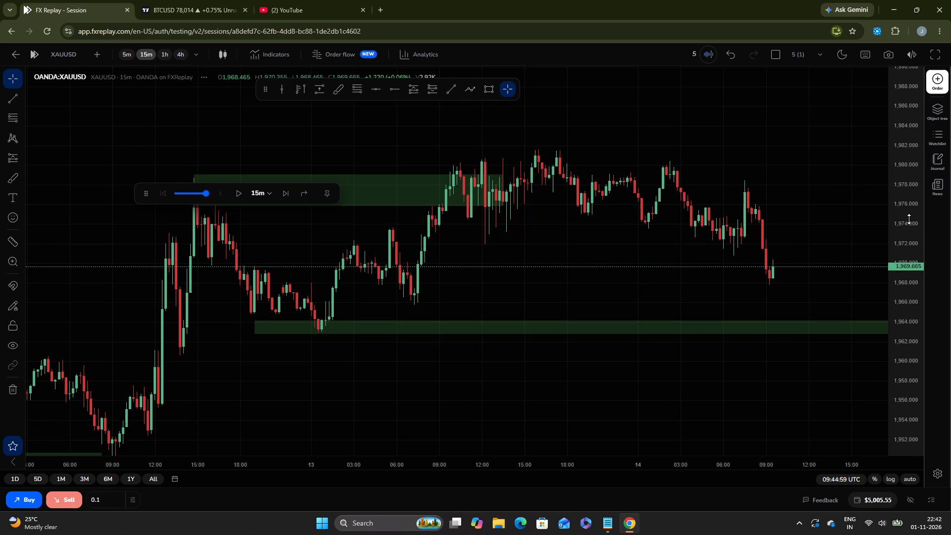
drag(909, 219, 909, 219)
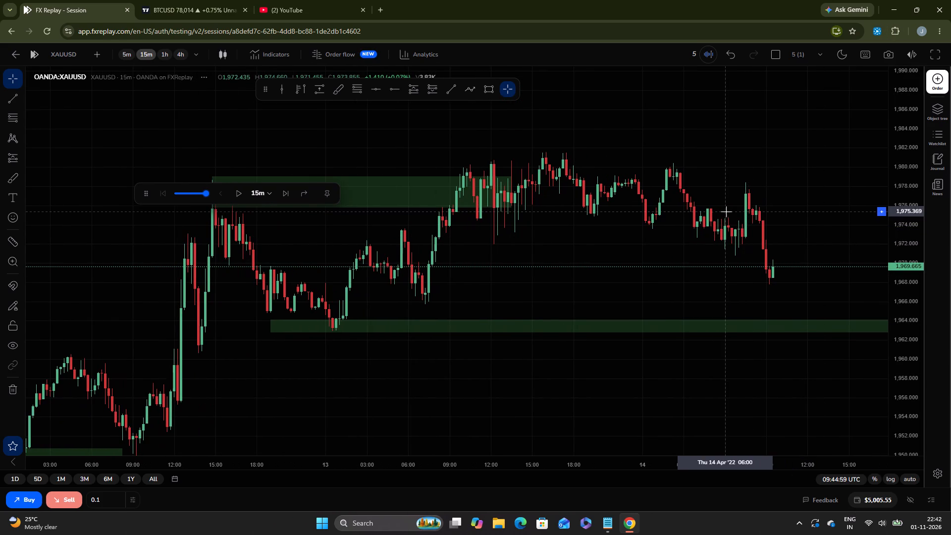
drag(727, 212, 737, 248)
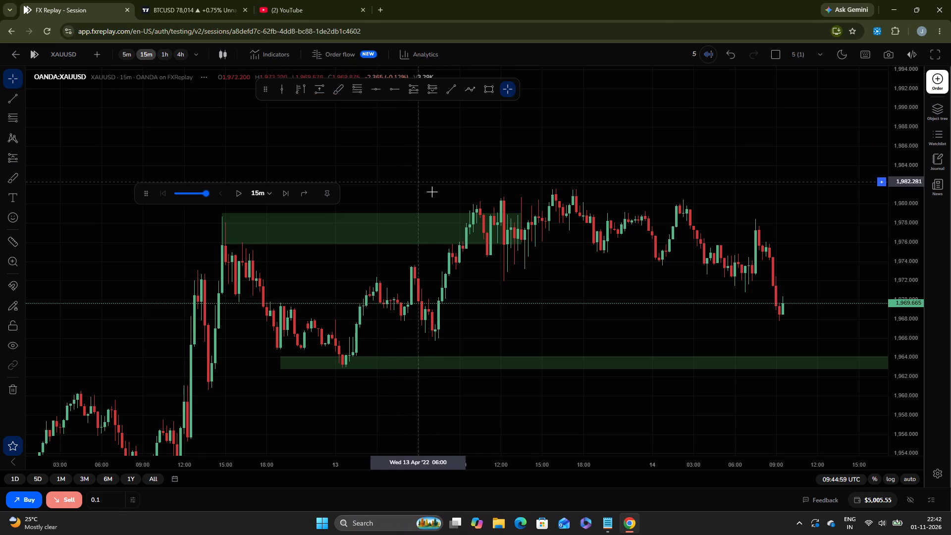
drag(577, 266, 470, 214)
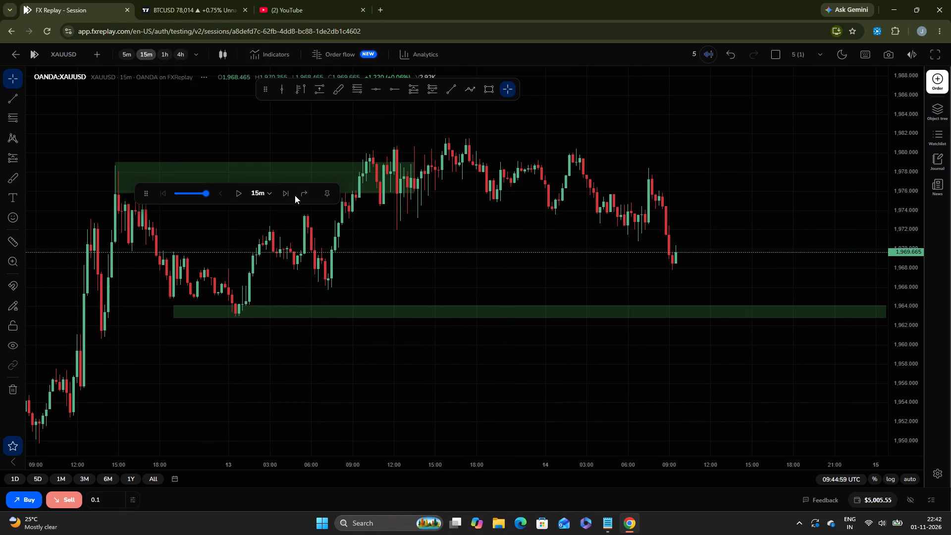
drag(280, 185, 289, 203)
double_click(284, 187)
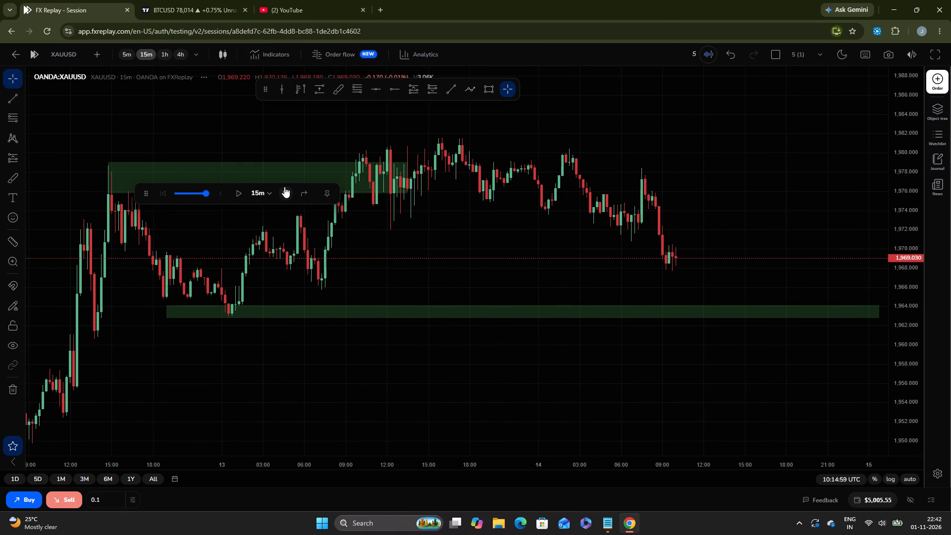
triple_click(284, 187)
triple_click(284, 187)
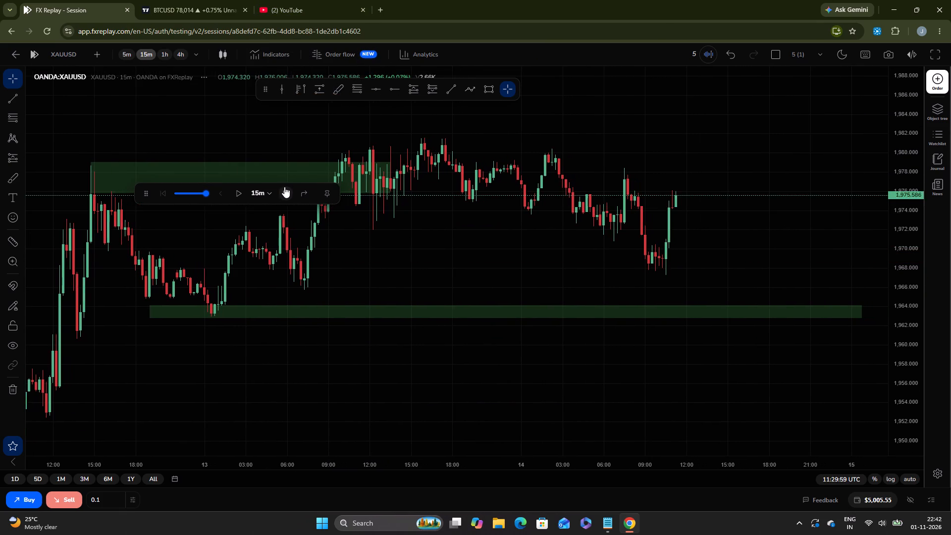
double_click(284, 187)
click(284, 187)
click(284, 187)
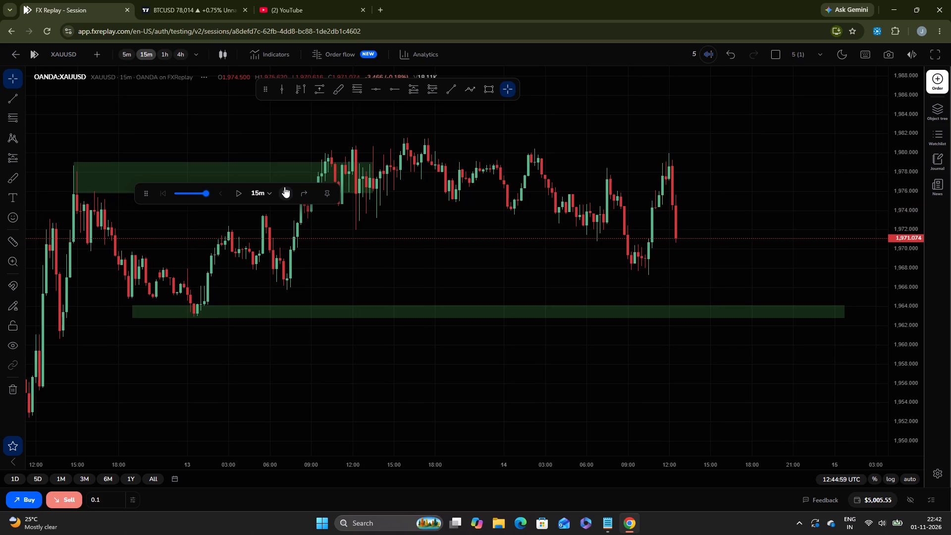
click(284, 187)
triple_click(284, 187)
double_click(284, 187)
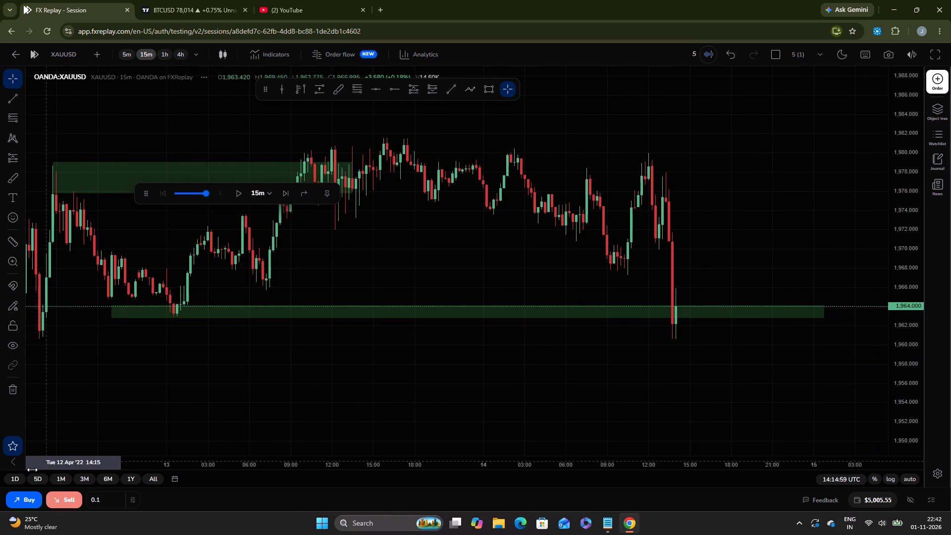
click(287, 191)
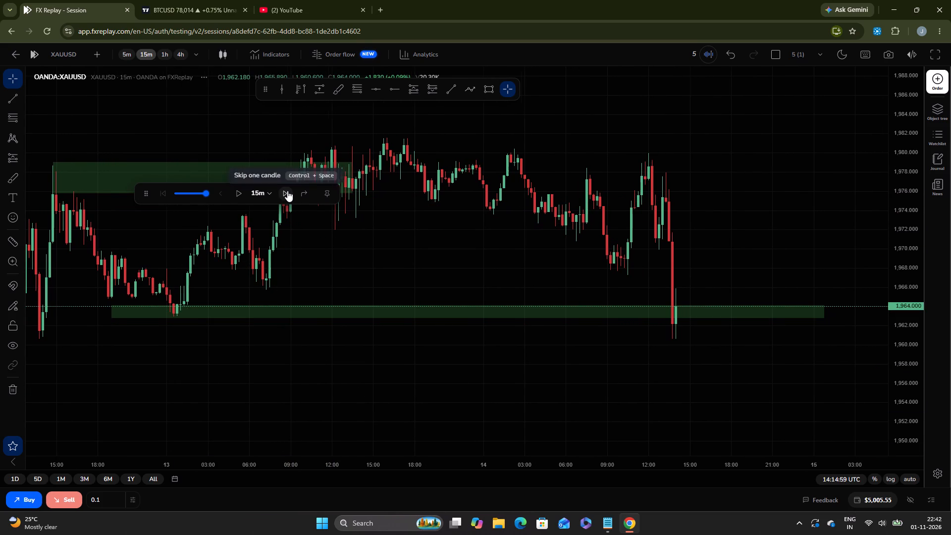
Open a 0.1-lot market buy position on XAUUSD after the bounce from the support zone.
click(31, 508)
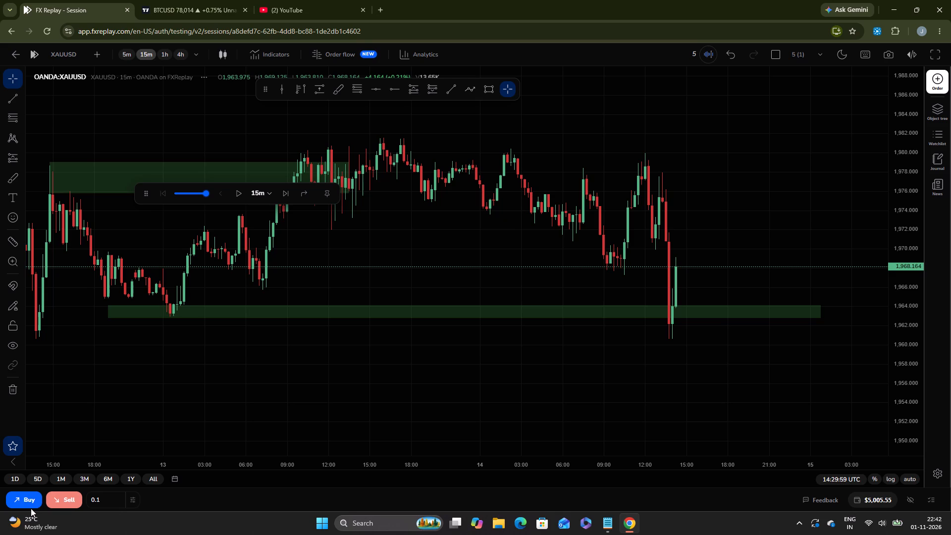
click(30, 504)
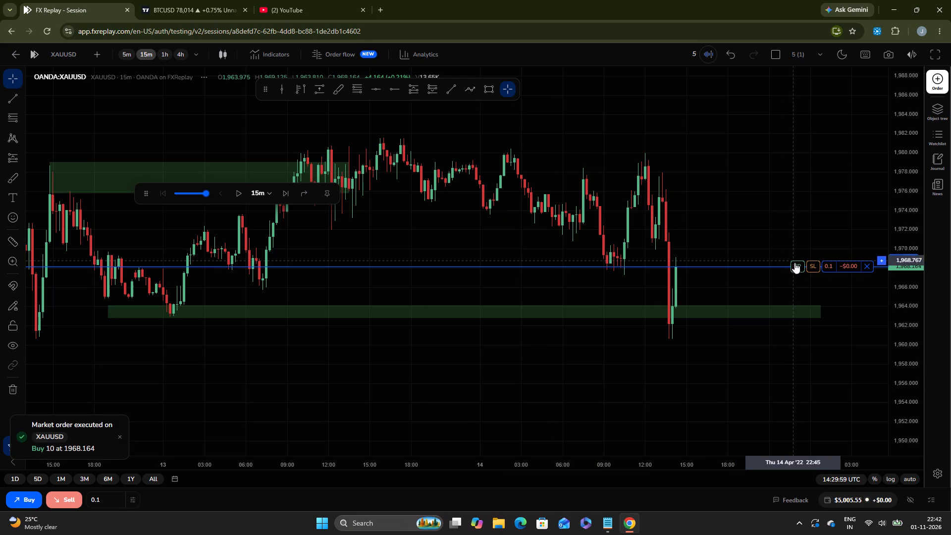
Set the buy position's take profit at 1,978.258 and its stop loss at 1,966.033.
drag(796, 268, 790, 296)
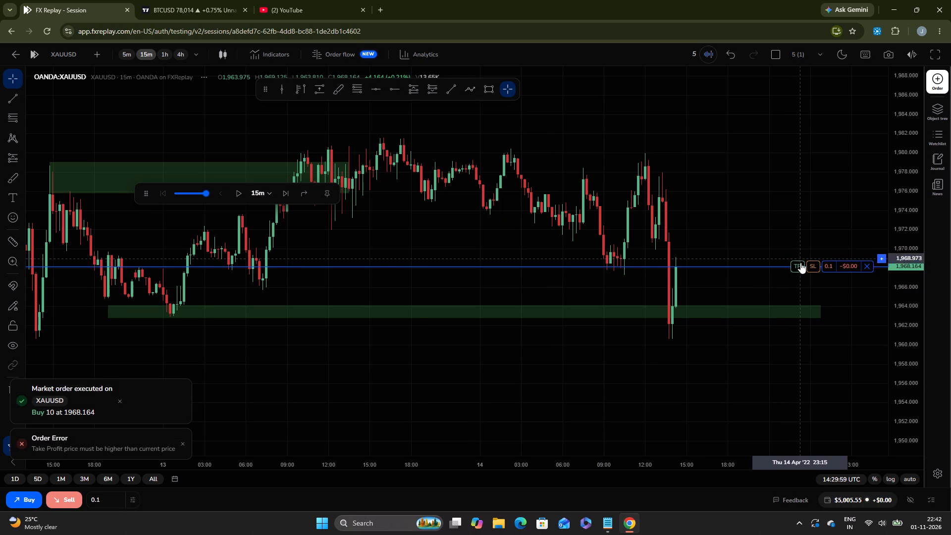
drag(800, 264, 802, 166)
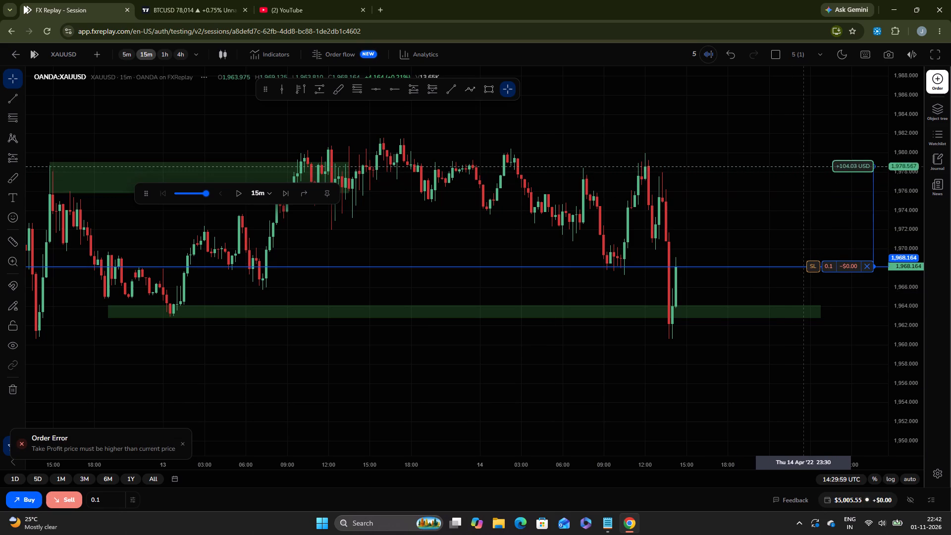
drag(802, 166, 802, 169)
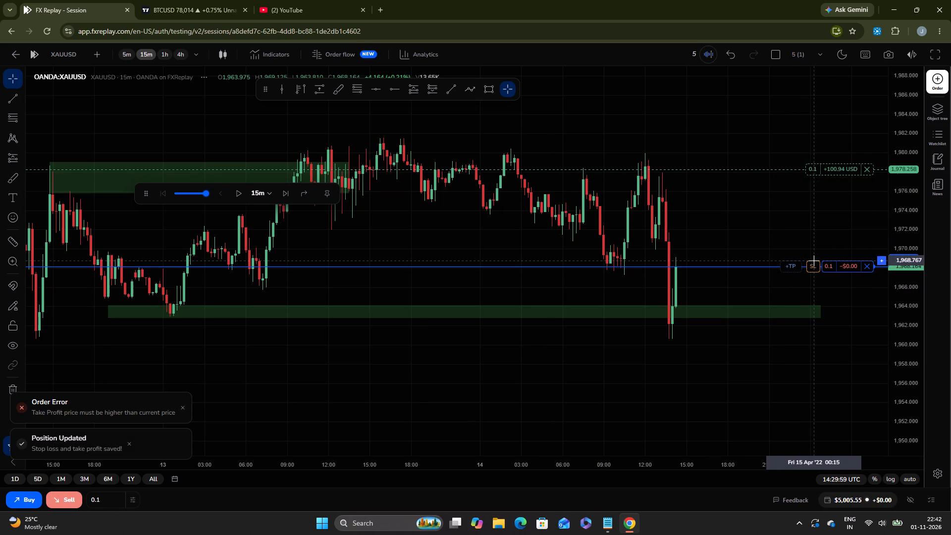
click(814, 261)
drag(813, 266, 815, 281)
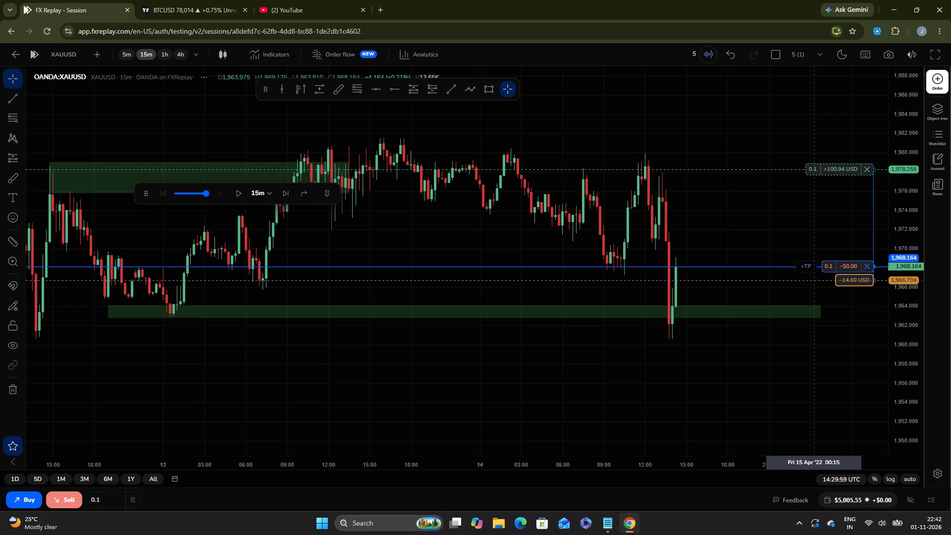
drag(815, 281, 814, 287)
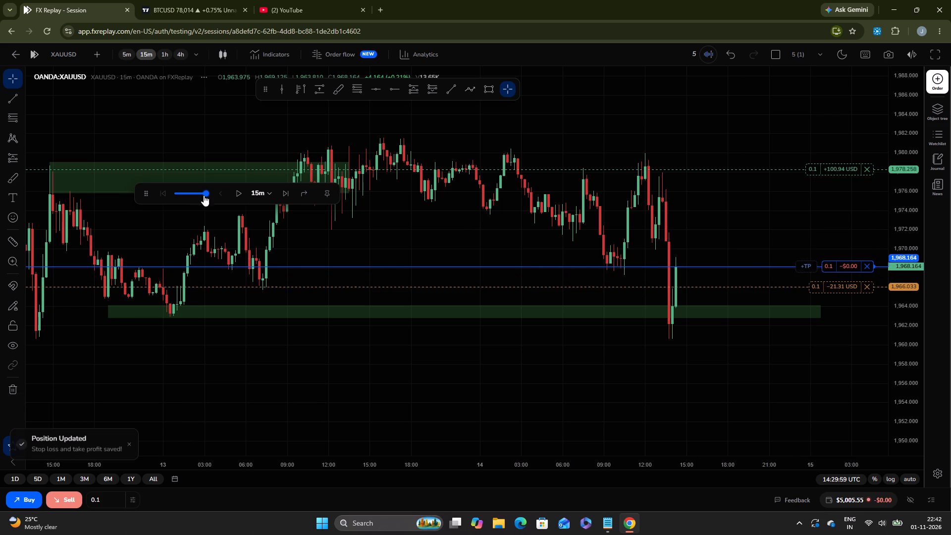
Advance the replay one 15-minute candle and move the buy position's stop loss into profit at 1,968.973.
click(289, 192)
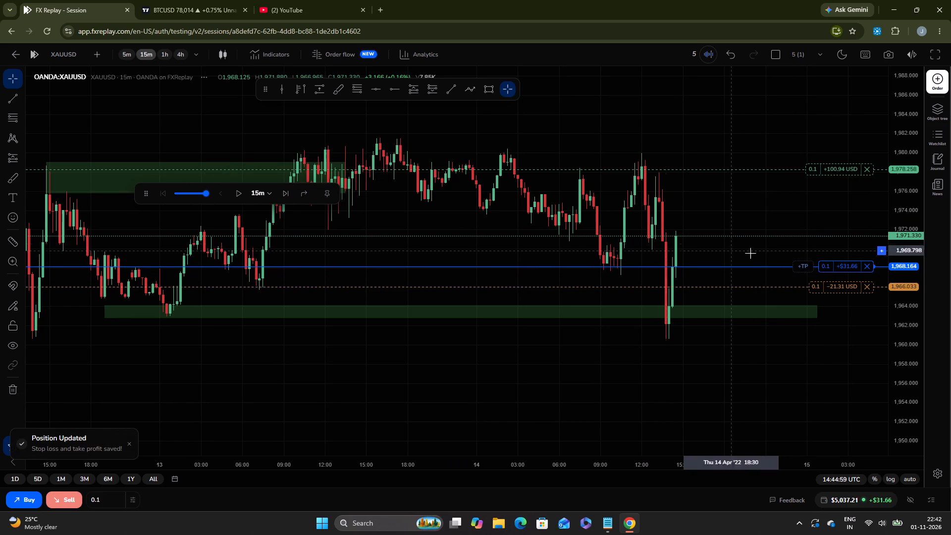
drag(827, 284, 827, 259)
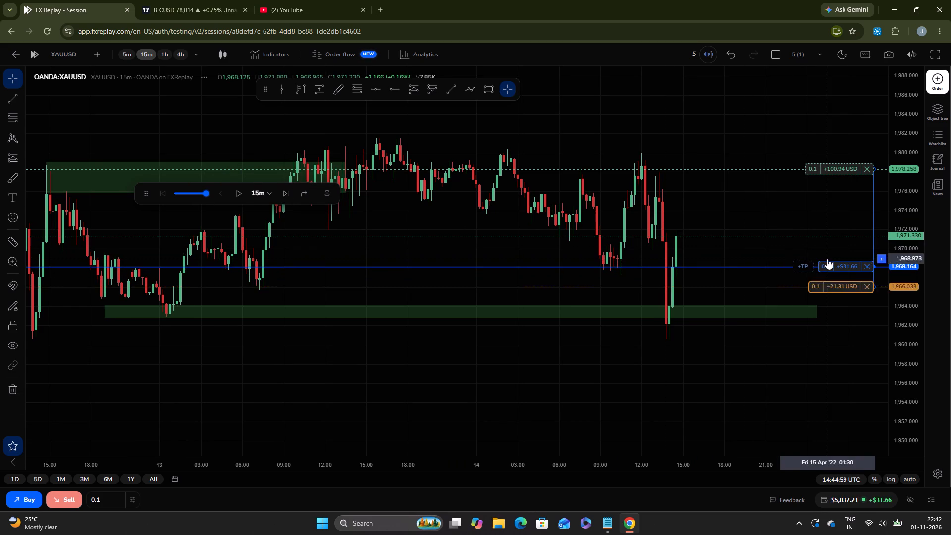
Play the replay on the 15-minute chart and pause it at 18:44:59 UTC on 14 April.
click(242, 192)
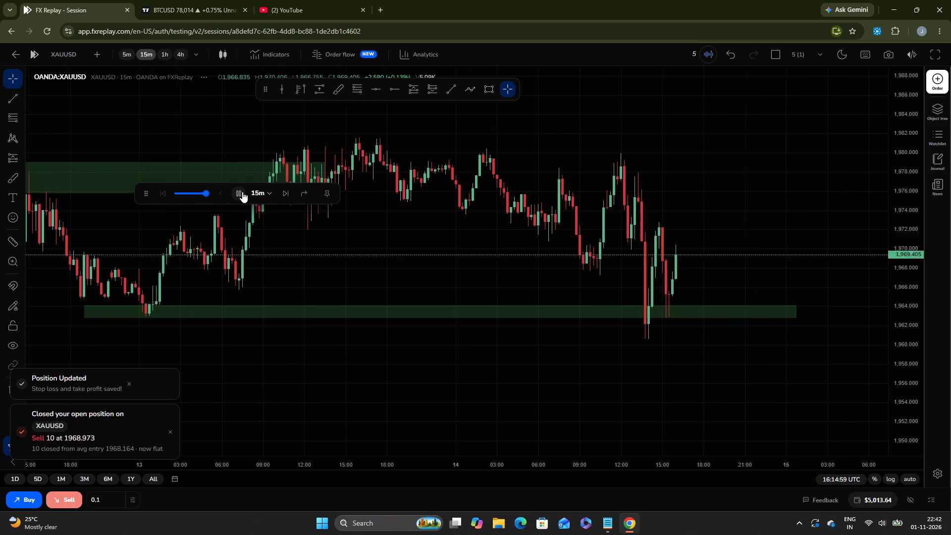
click(242, 192)
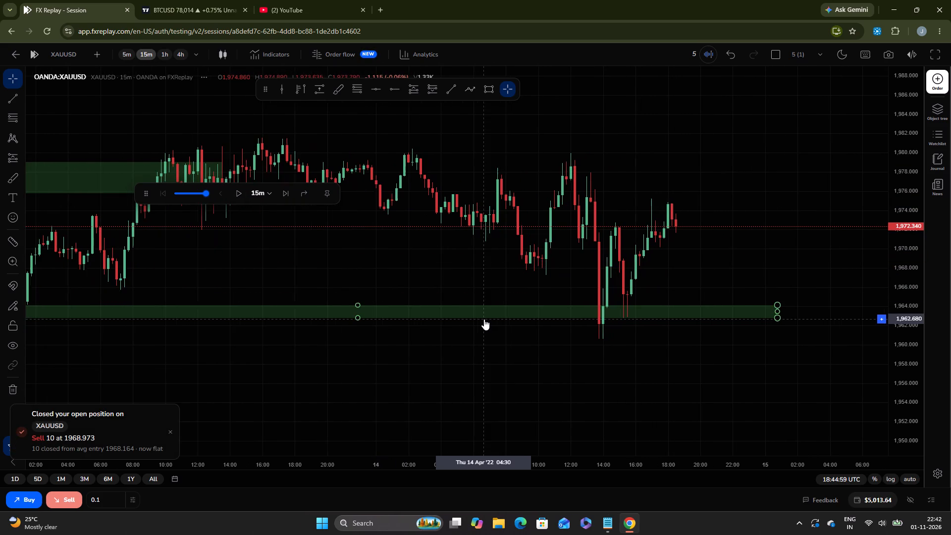
Advance the replay in 15-minute increments to 20:14:59 UTC on 14 April.
drag(531, 281, 563, 320)
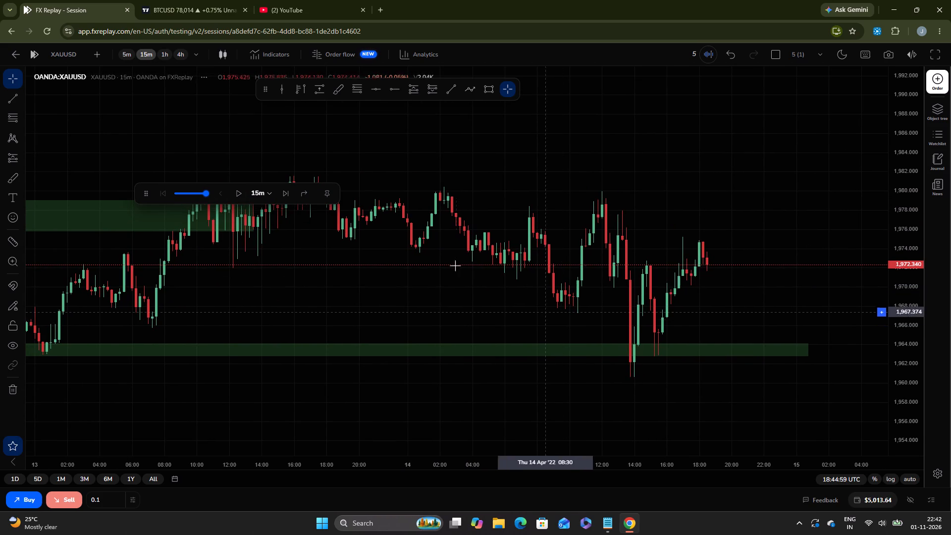
triple_click(281, 198)
triple_click(281, 198)
triple_click(281, 198)
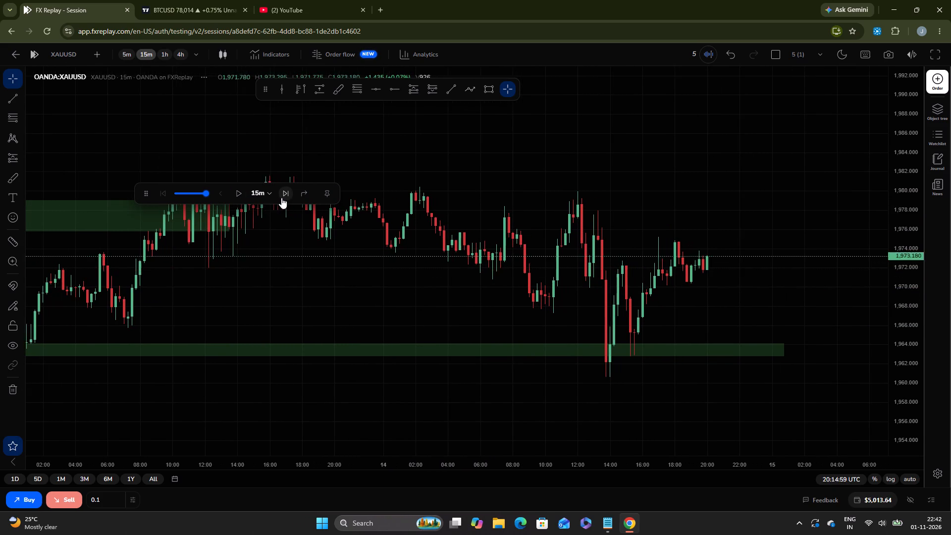
Play the replay on the 15-minute chart and pause it at 00:59:59 UTC on 18 April.
click(239, 194)
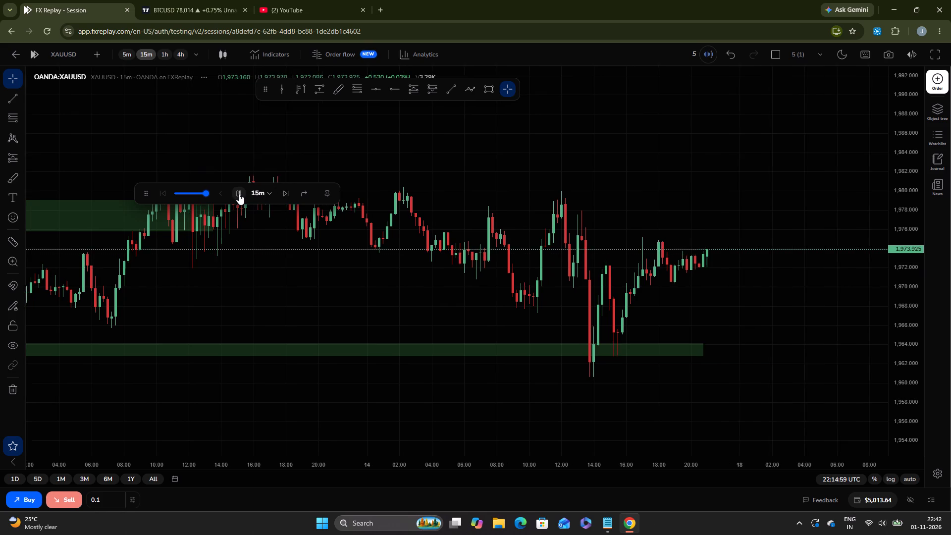
click(239, 194)
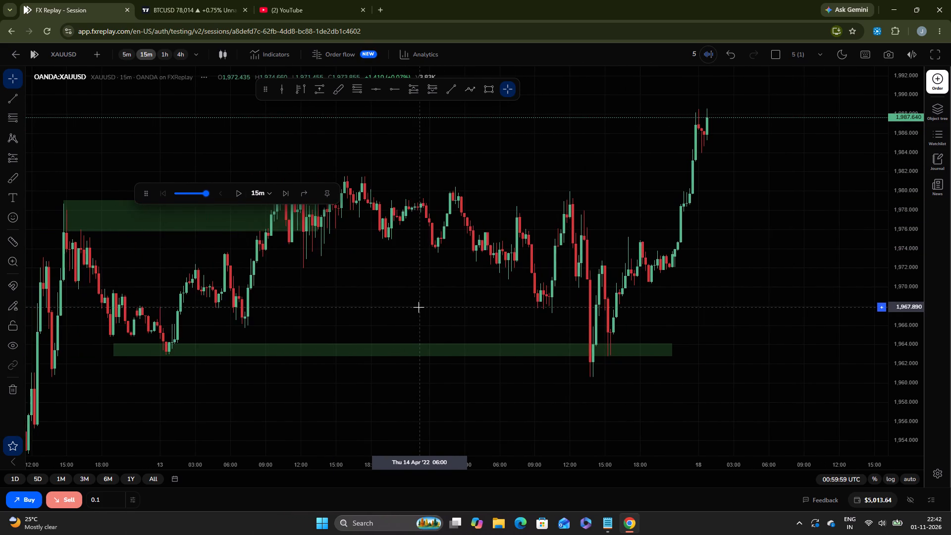
Move the upper green zone over the 13–14 April highs and trim its lower edge, spanning about 1,980.95 to 1,982.97.
drag(419, 307, 510, 345)
drag(527, 320, 548, 346)
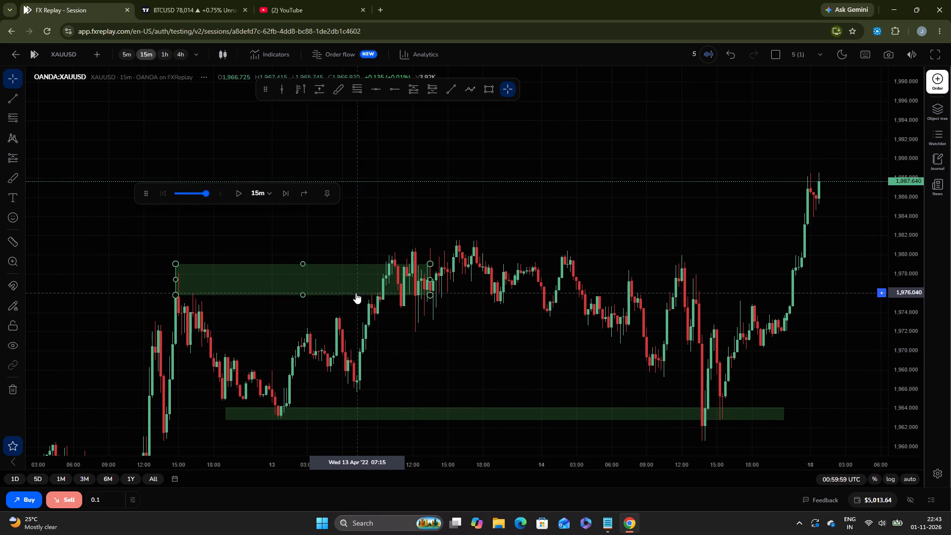
drag(356, 293, 540, 255)
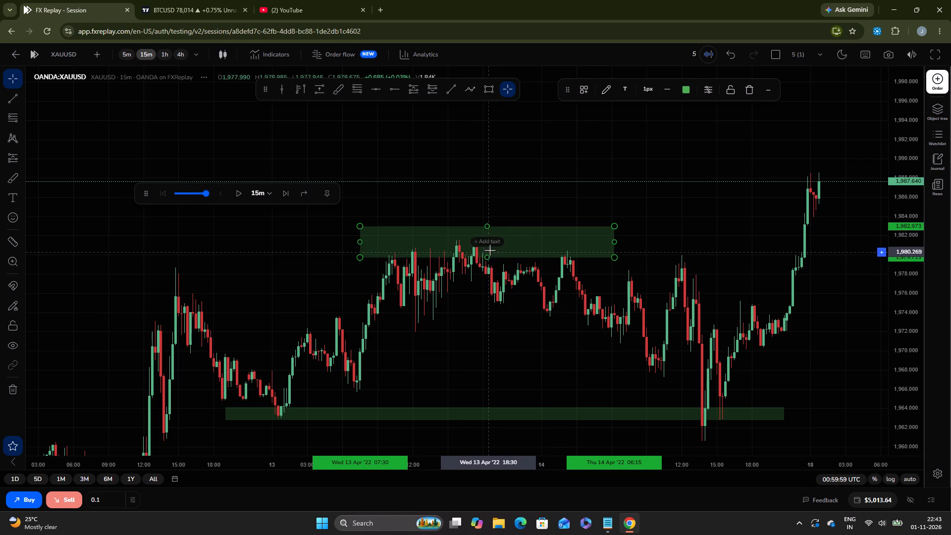
drag(487, 258, 490, 245)
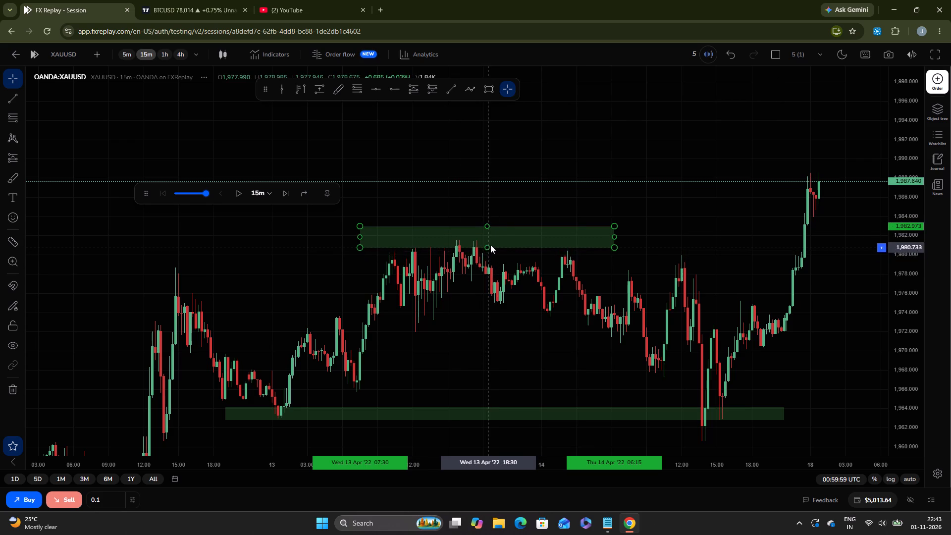
drag(490, 245, 491, 246)
Extend the upper green zone forward in time past the latest candle, to about 03:00 on 18 April.
drag(550, 356, 531, 326)
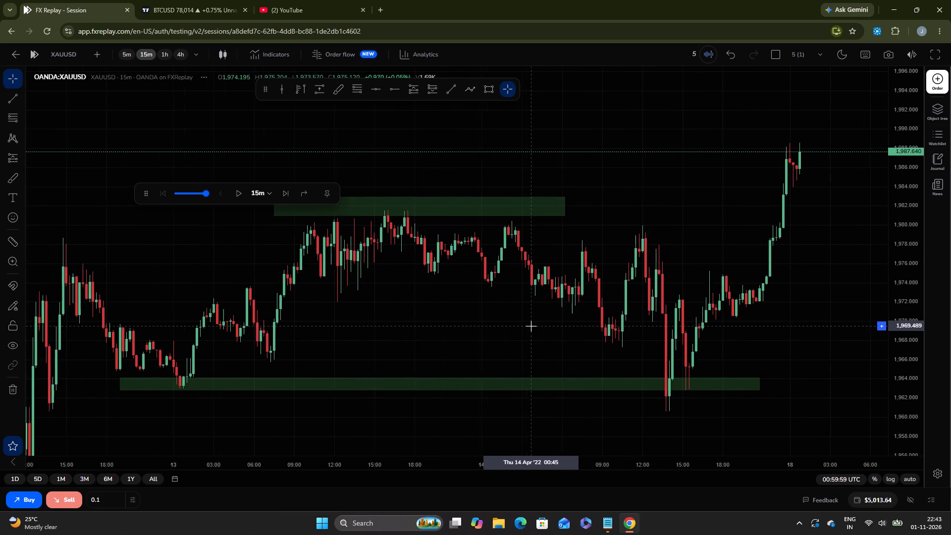
drag(531, 326, 561, 358)
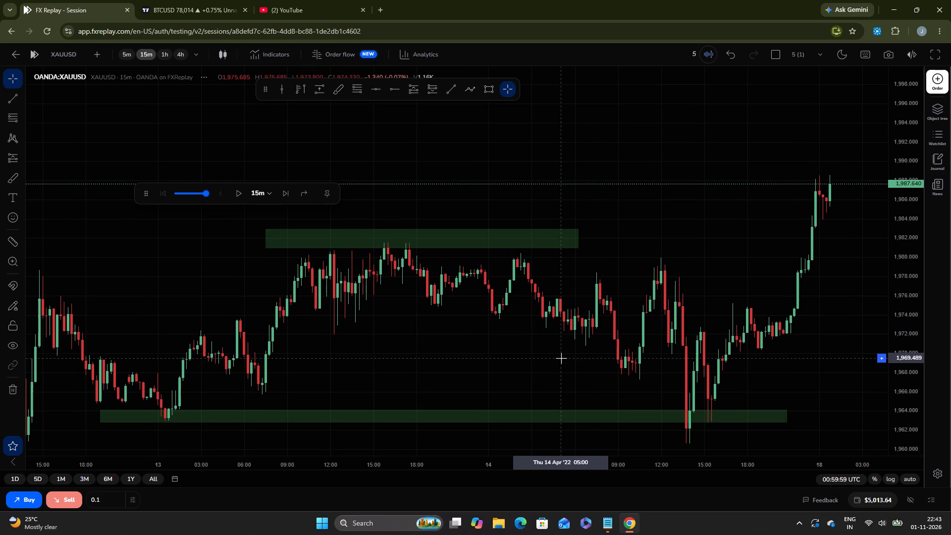
drag(593, 382, 592, 334)
drag(592, 334, 683, 255)
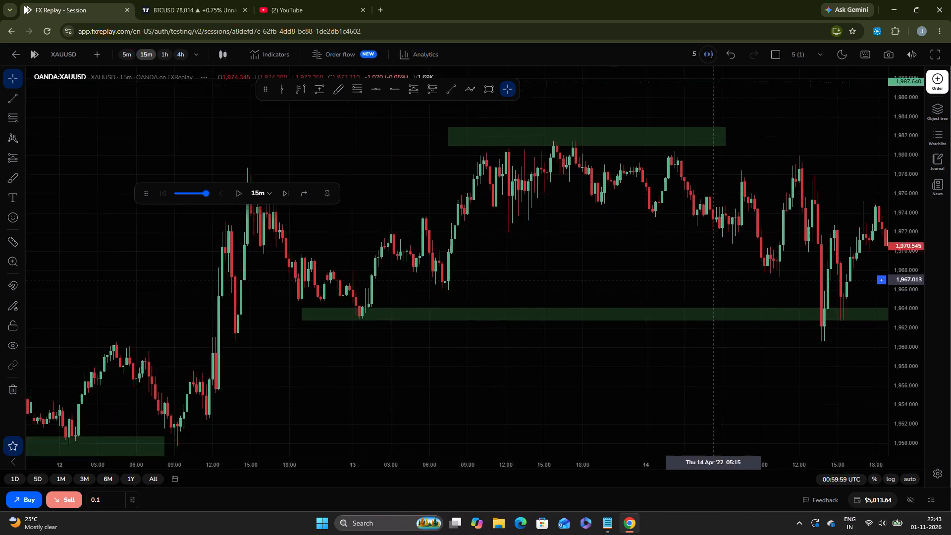
drag(683, 255, 549, 360)
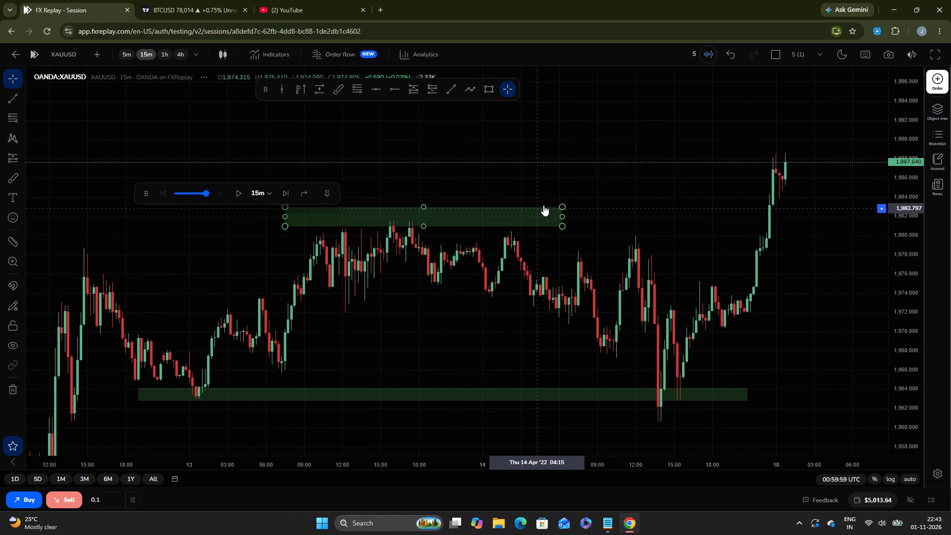
drag(563, 214, 762, 219)
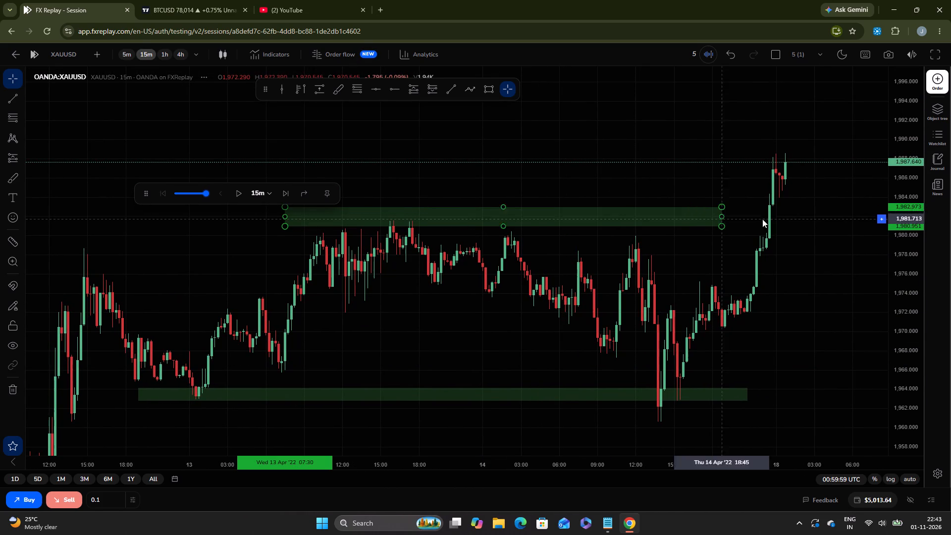
drag(762, 219, 817, 211)
Advance the replay in 15-minute increments to 04:44:59 UTC on 18 April.
drag(813, 291, 751, 293)
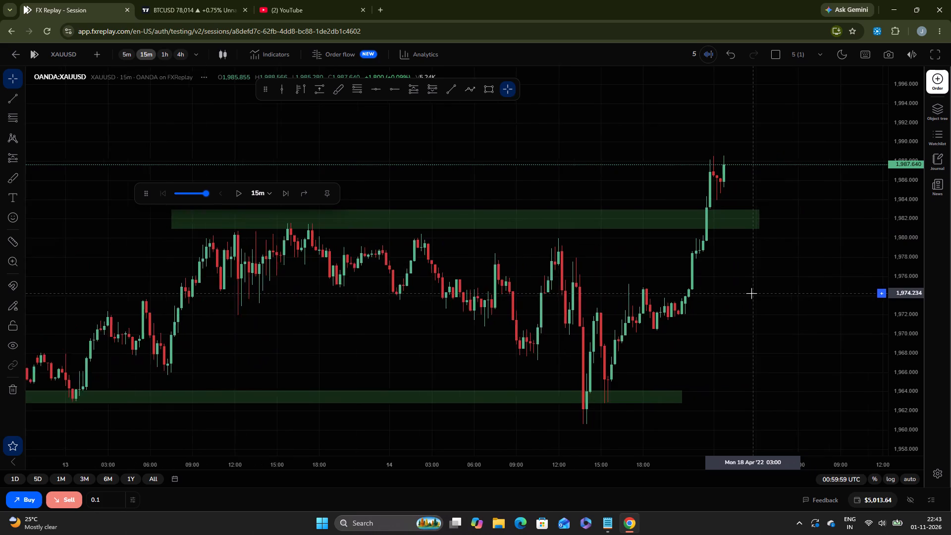
triple_click(279, 191)
triple_click(279, 191)
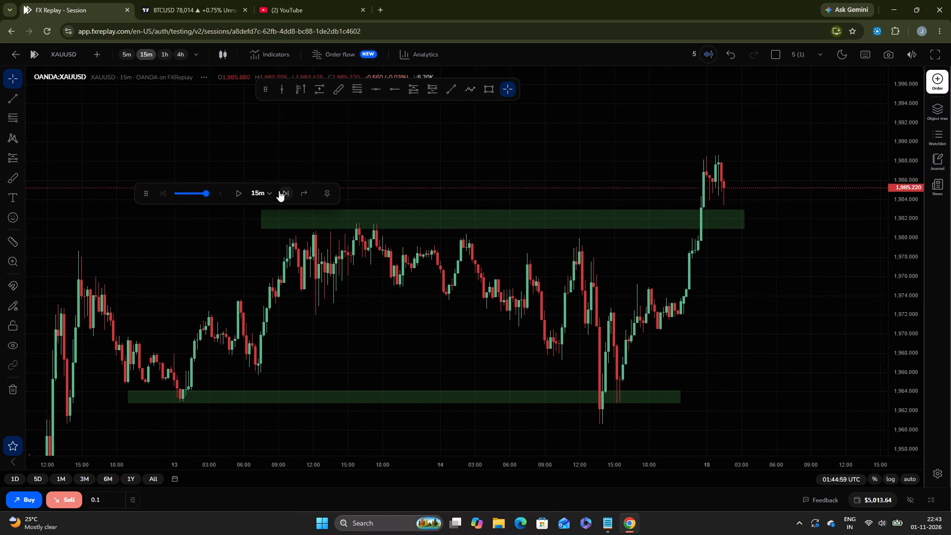
triple_click(279, 191)
triple_click(279, 191)
triple_click(279, 191)
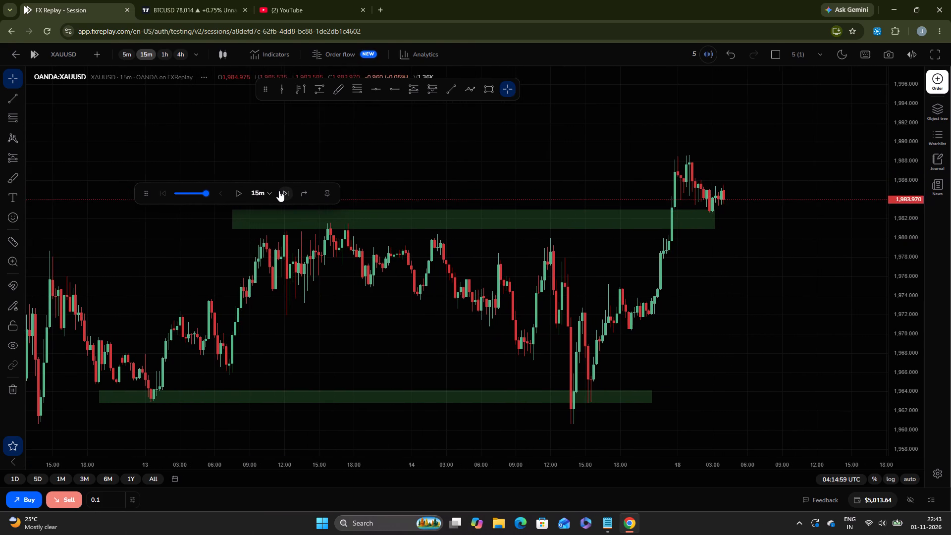
Switch the browser to full screen.
key(F11)
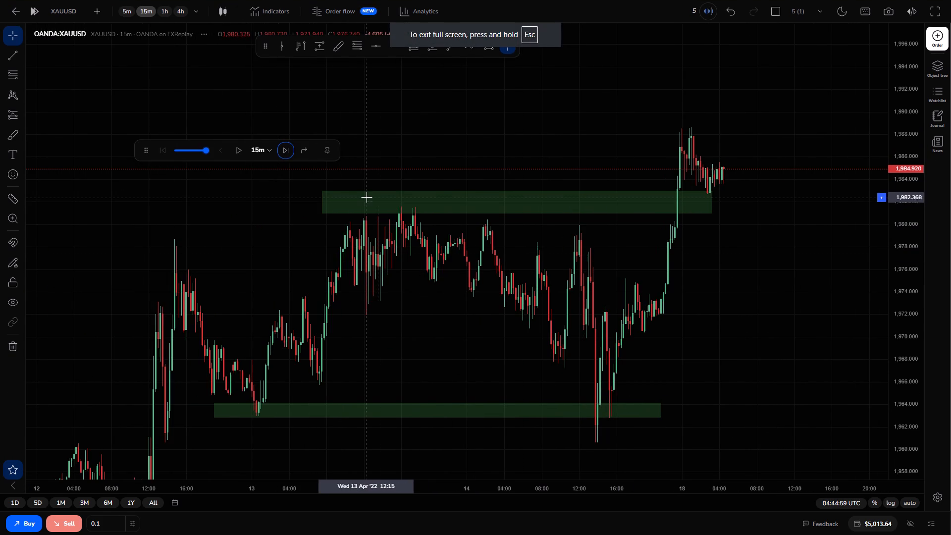
Advance the replay in 15-minute increments to 08:59:59 UTC on 18 April.
triple_click(284, 155)
triple_click(284, 155)
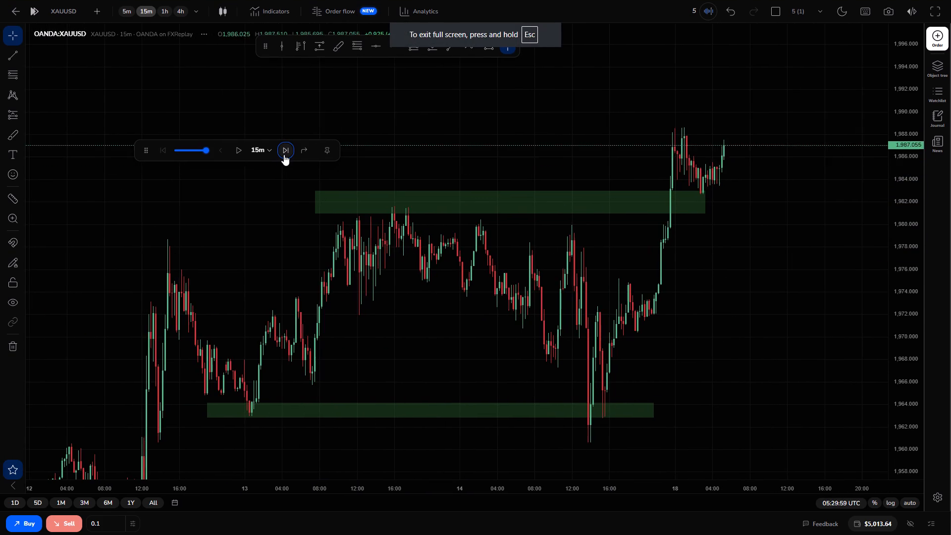
triple_click(284, 155)
triple_click(284, 155)
triple_click(284, 155)
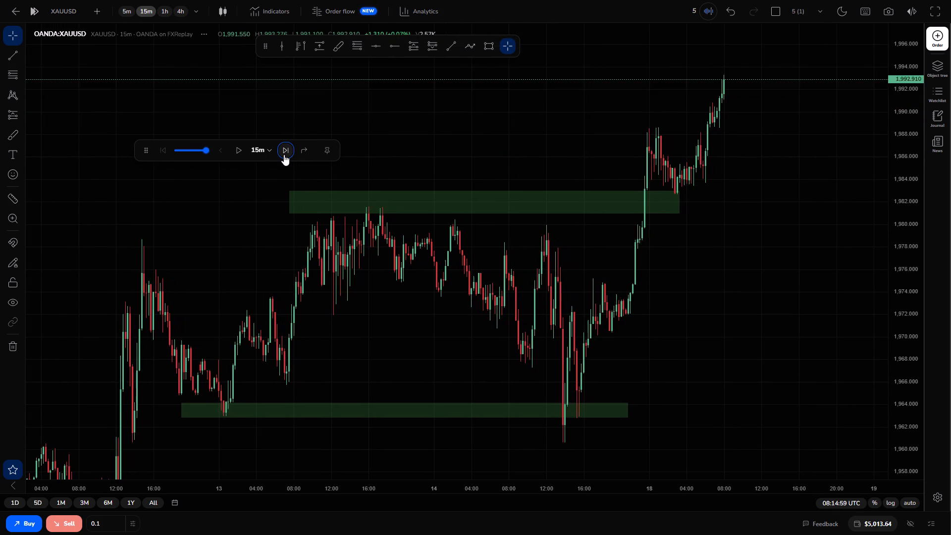
double_click(284, 155)
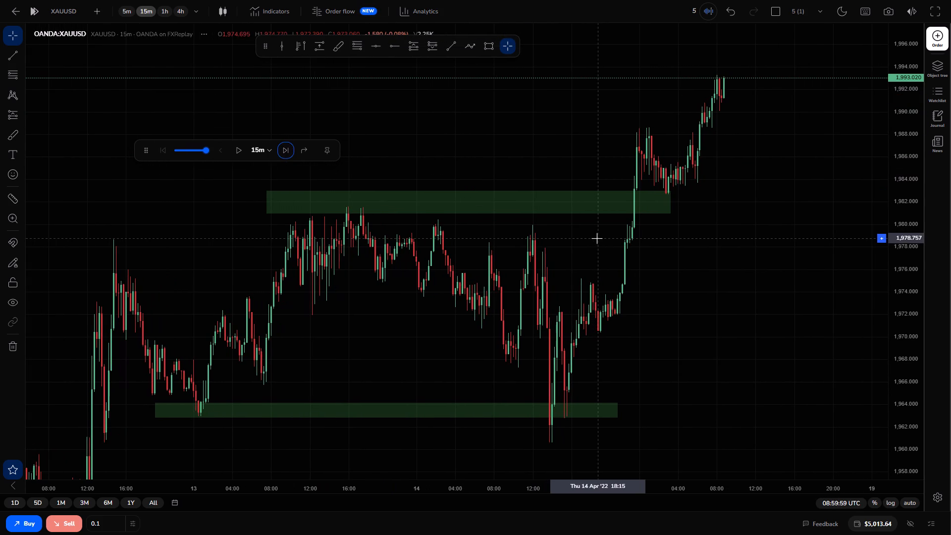
Draw a horizontal ray at 1,988.522 along the early 18 April swing highs above the upper green zone.
drag(671, 256, 728, 321)
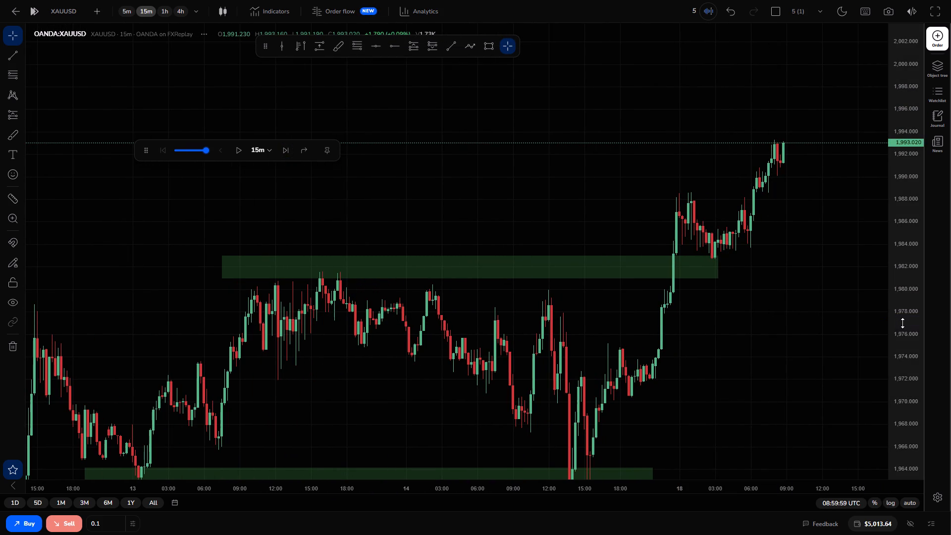
drag(904, 323, 910, 236)
drag(805, 256, 681, 202)
drag(681, 202, 665, 138)
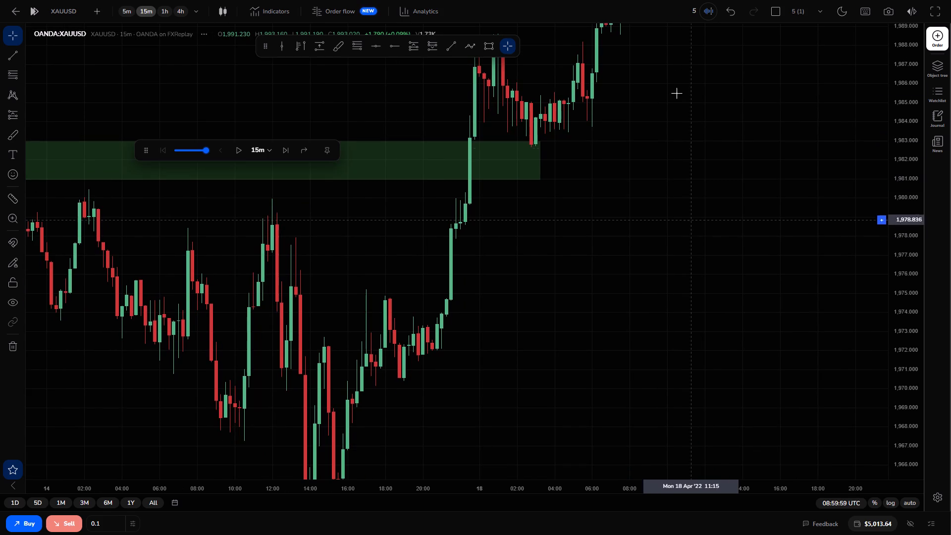
drag(678, 78, 706, 193)
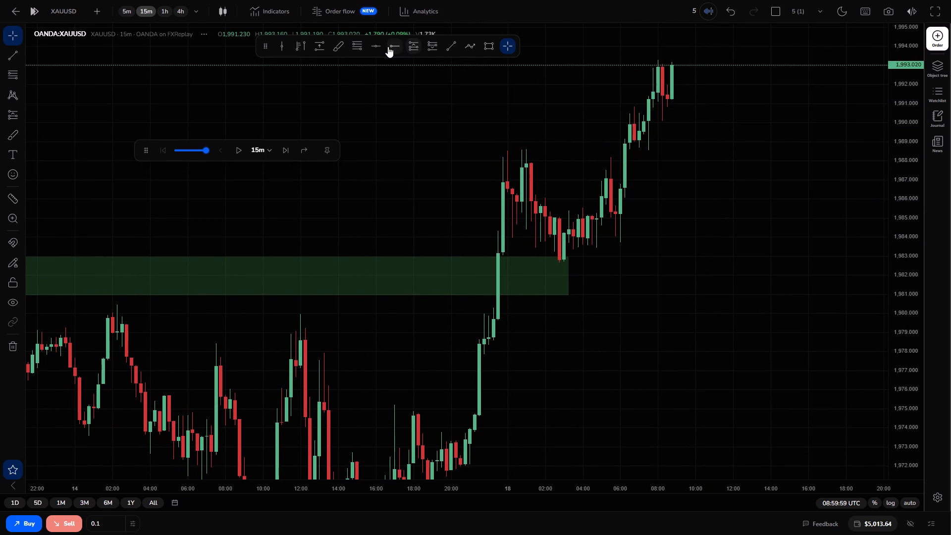
click(387, 47)
drag(495, 151, 615, 222)
drag(615, 222, 602, 242)
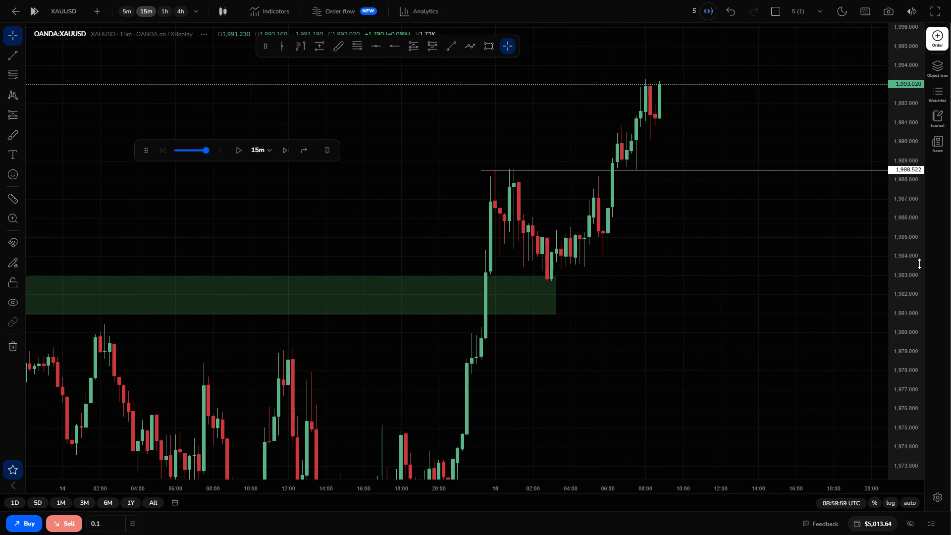
Advance the replay in 15-minute increments to 15:14:59 UTC on 18 April.
drag(912, 262, 901, 318)
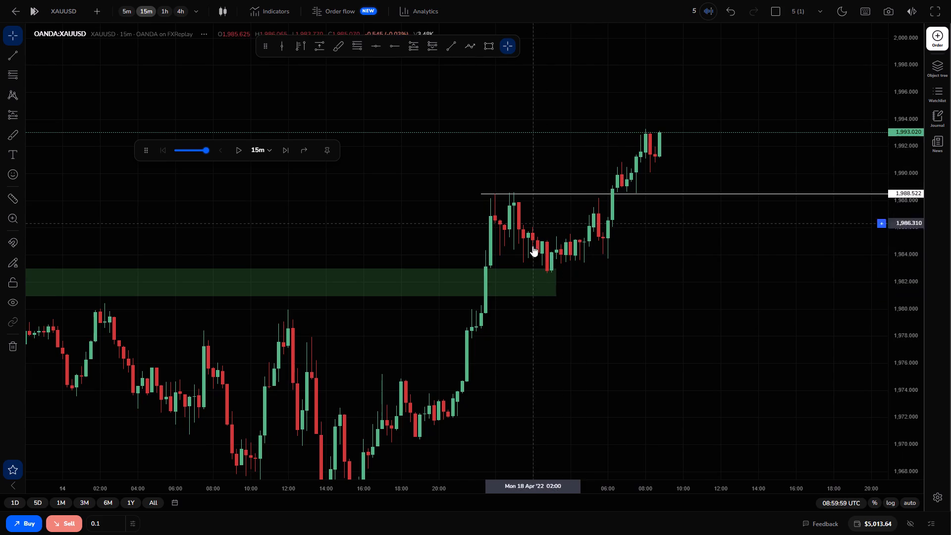
triple_click(284, 151)
triple_click(284, 151)
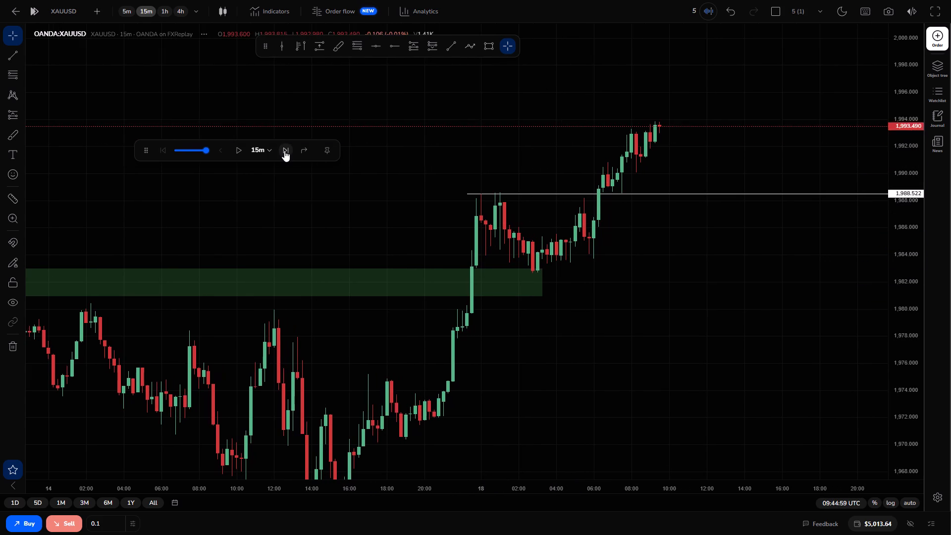
click(284, 151)
click(284, 151)
double_click(284, 151)
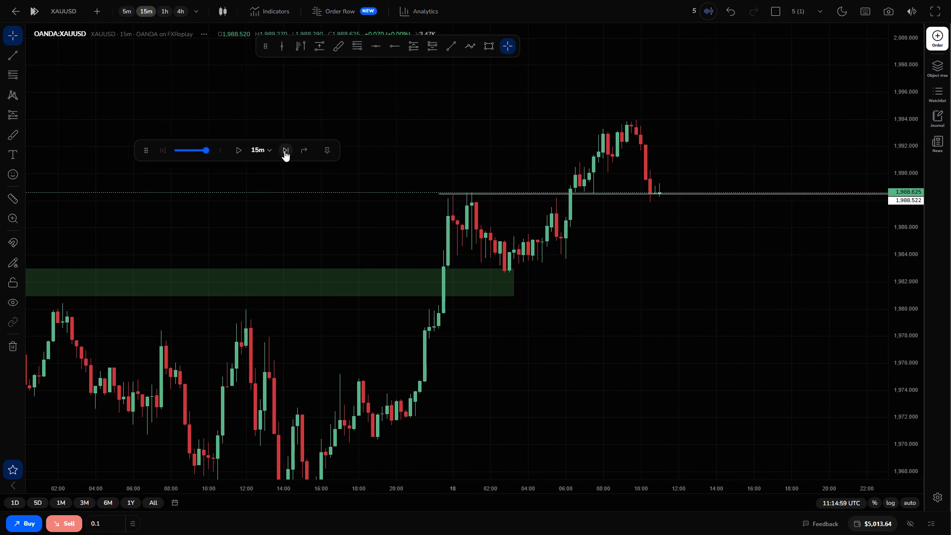
click(284, 151)
triple_click(284, 151)
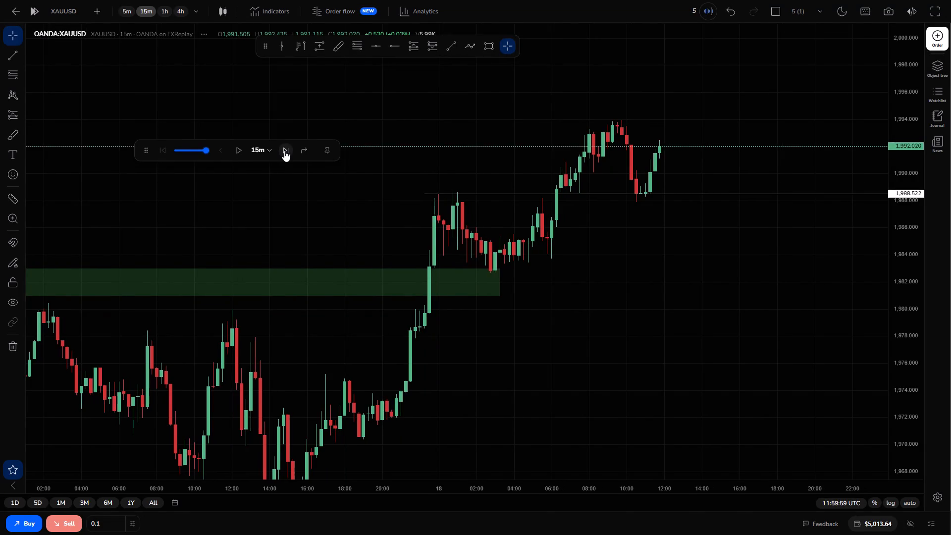
triple_click(284, 151)
triple_click(284, 151)
triple_click(284, 151)
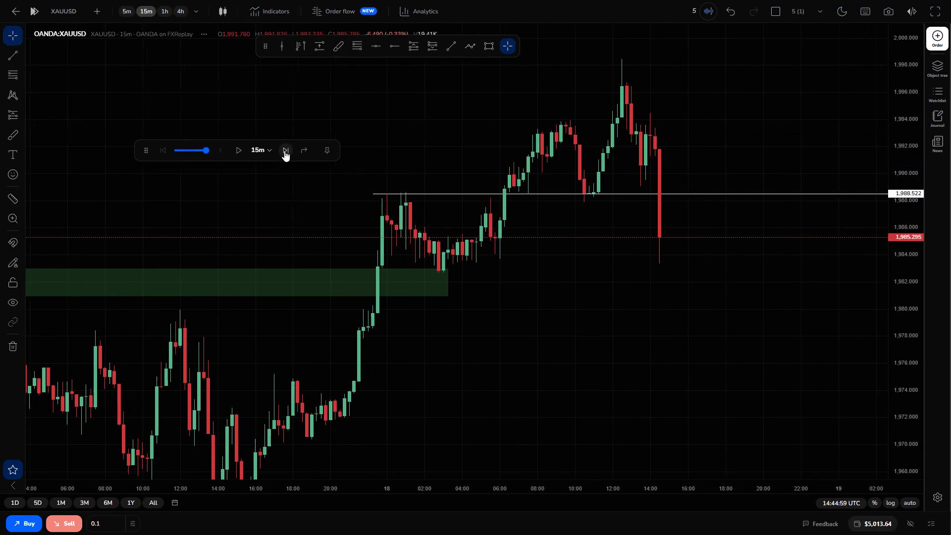
double_click(284, 151)
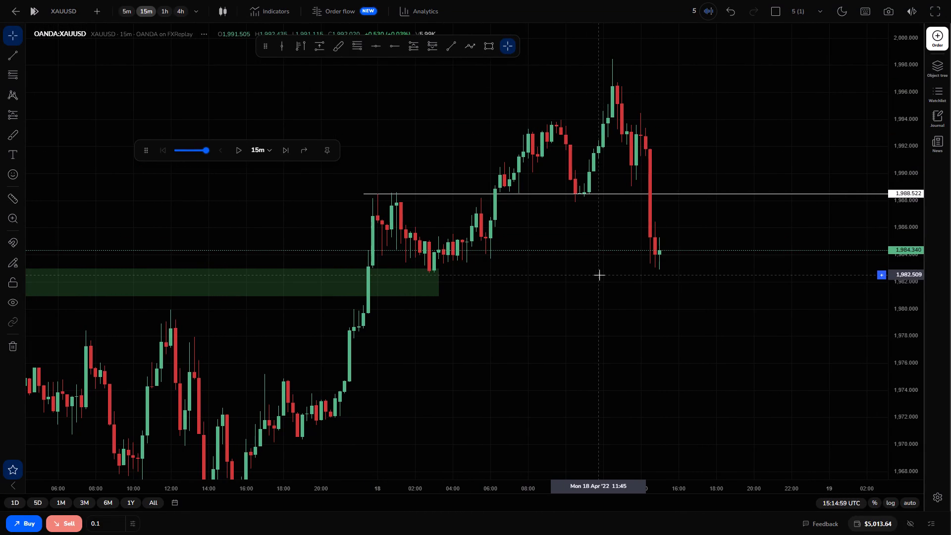
Advance the replay in 15-minute increments to 18:29:59 UTC on 18 April.
click(288, 154)
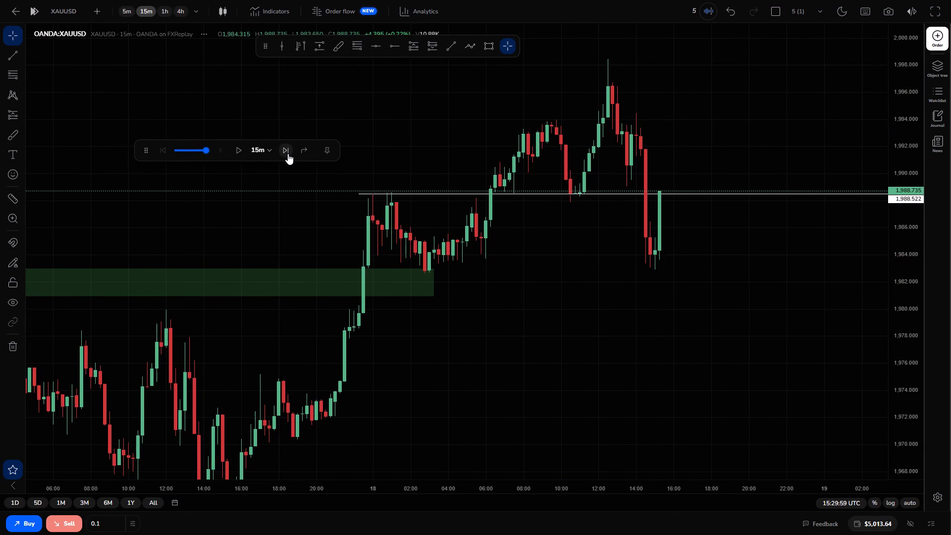
click(288, 154)
click(288, 154)
triple_click(288, 154)
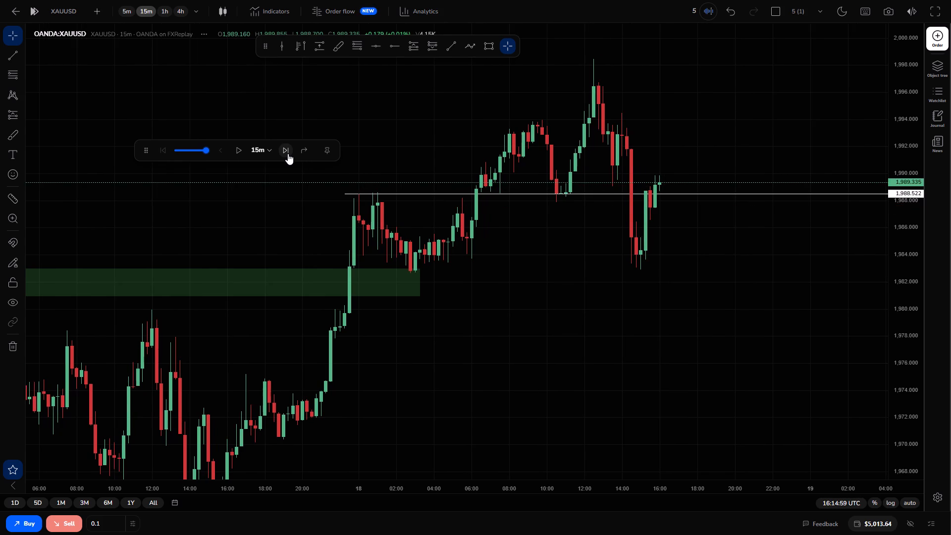
click(288, 154)
click(288, 154)
click(288, 154)
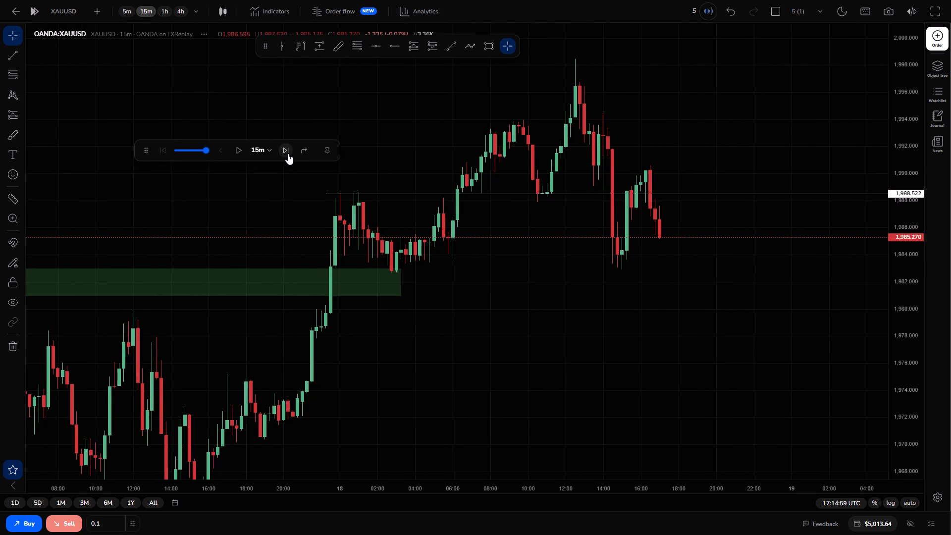
click(288, 154)
click(288, 154)
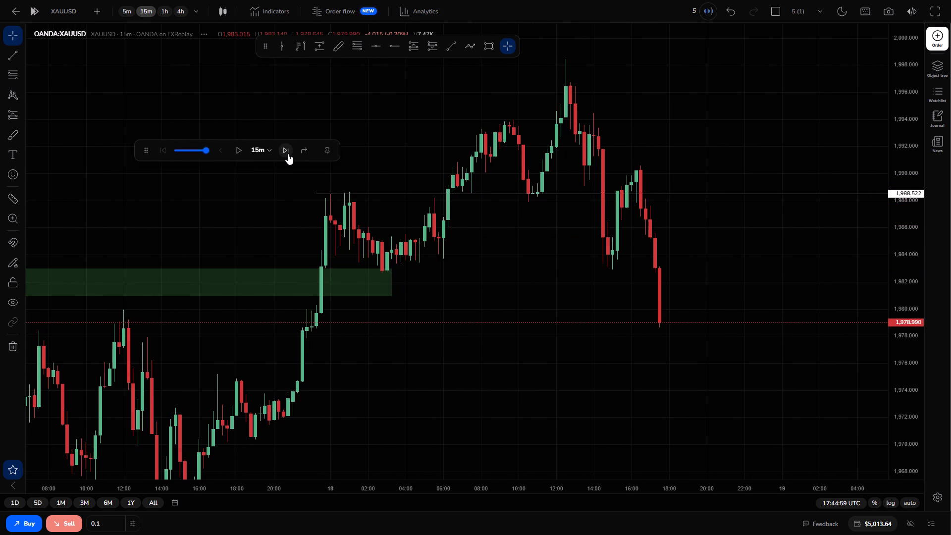
click(288, 154)
click(288, 154)
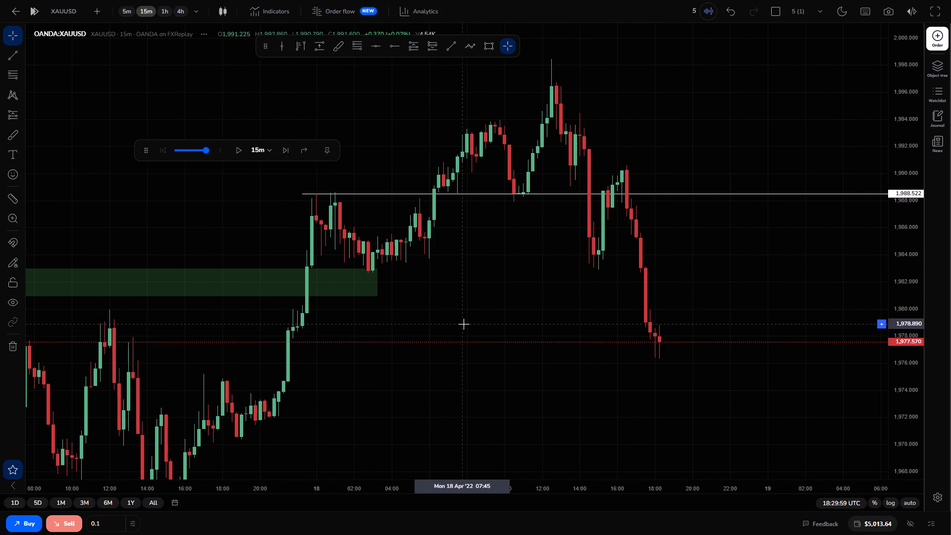
Compress the chart's price scale and advance the replay one 15-minute candle to 18:44:59 UTC on 18 April.
drag(908, 297, 909, 382)
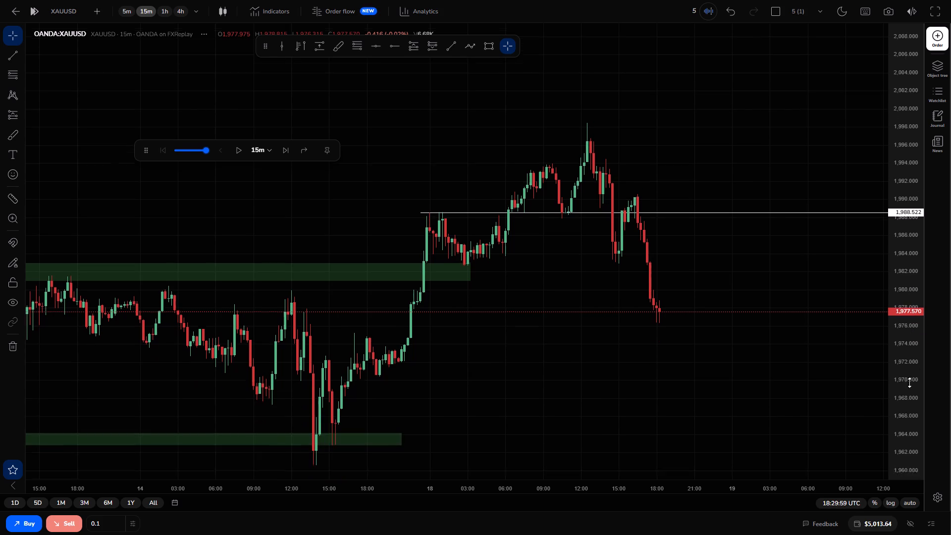
drag(909, 382, 903, 403)
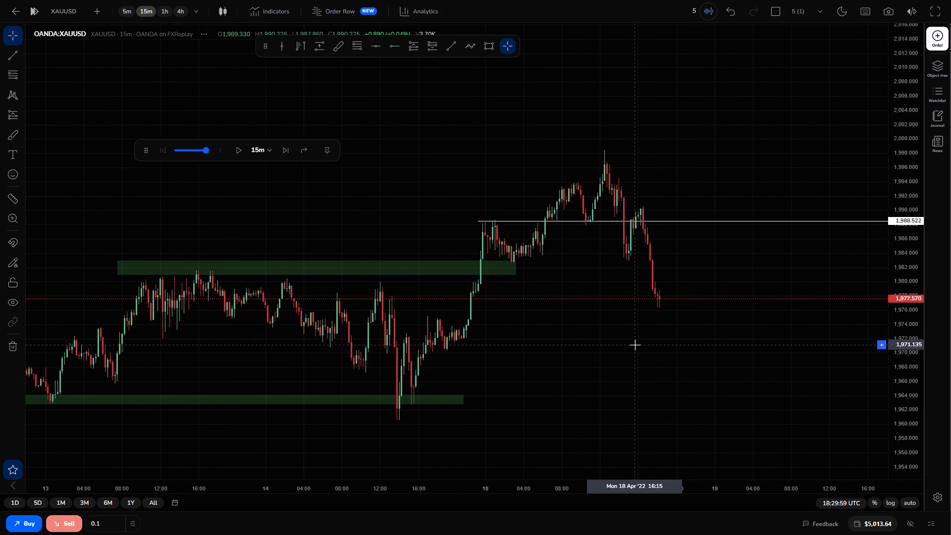
click(290, 155)
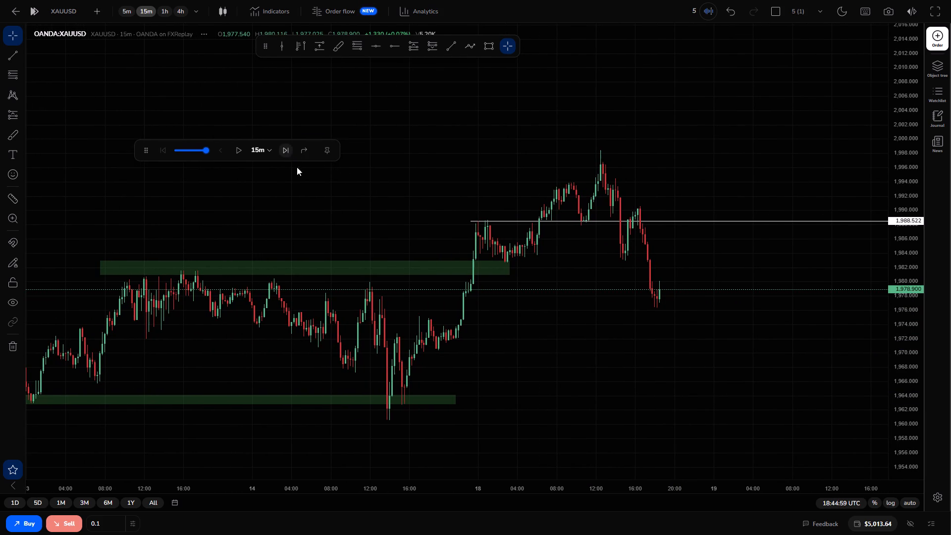
Buy 0.1 XAUUSD at market, with stop loss at about 1,975.997 and take profit at about 1,988.084, just under the horizontal ray.
click(29, 520)
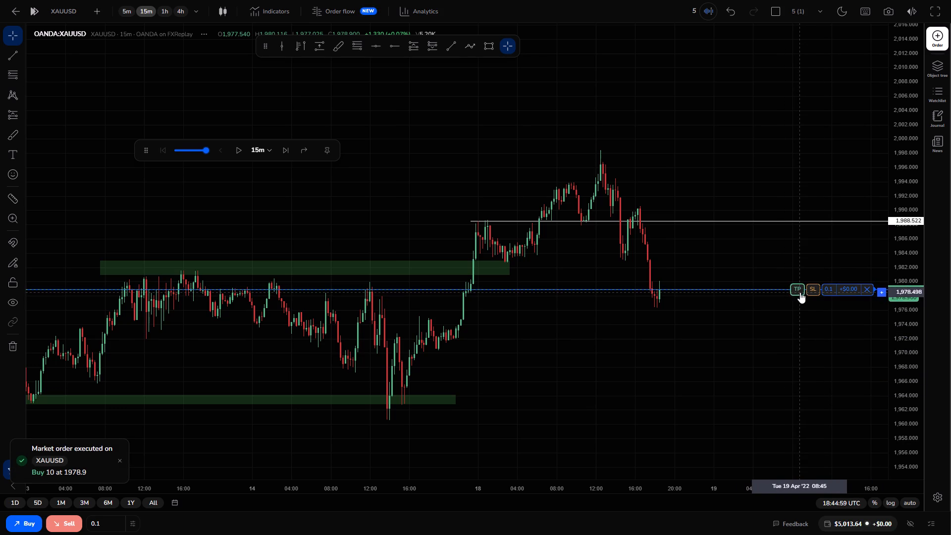
drag(800, 292, 800, 258)
drag(816, 291, 817, 306)
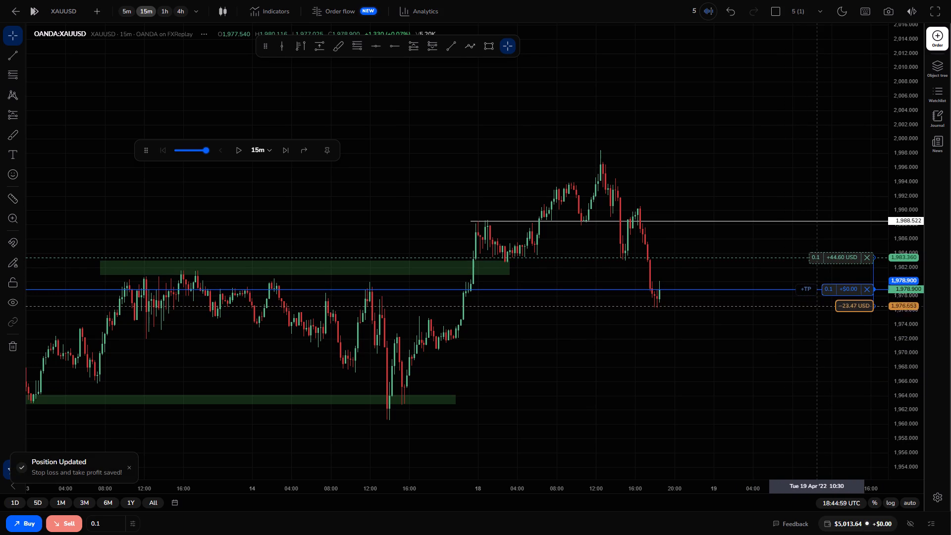
drag(817, 306, 817, 310)
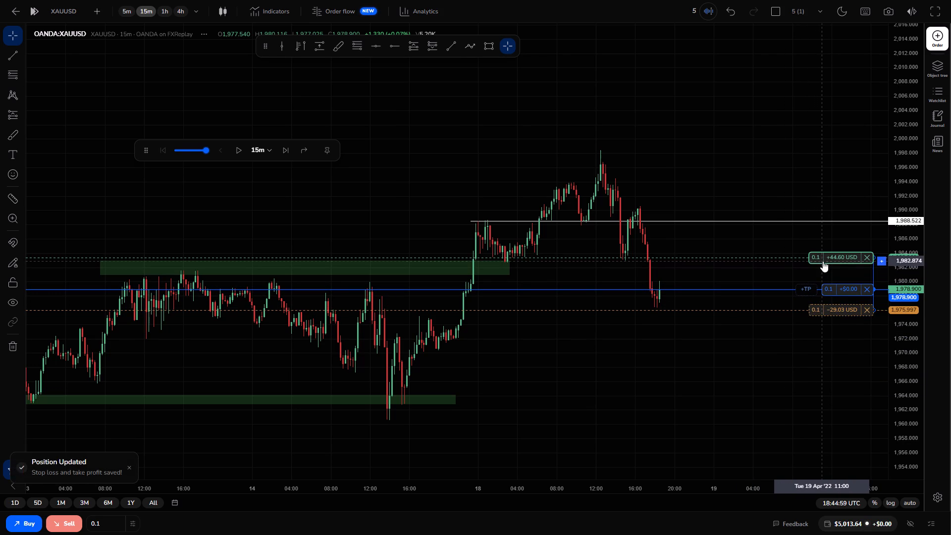
drag(825, 261, 830, 224)
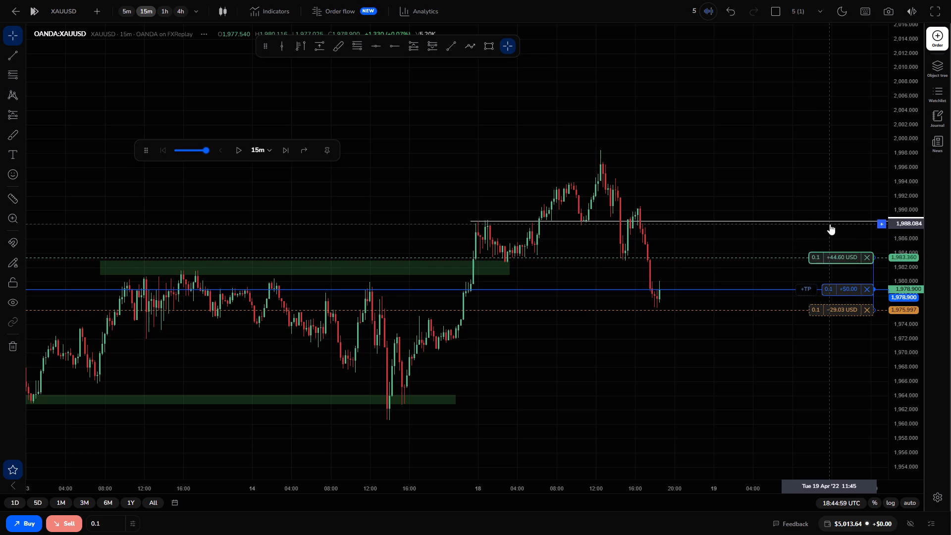
Advance the replay in 15-minute increments to 20:59:59 UTC on 18 April.
click(287, 150)
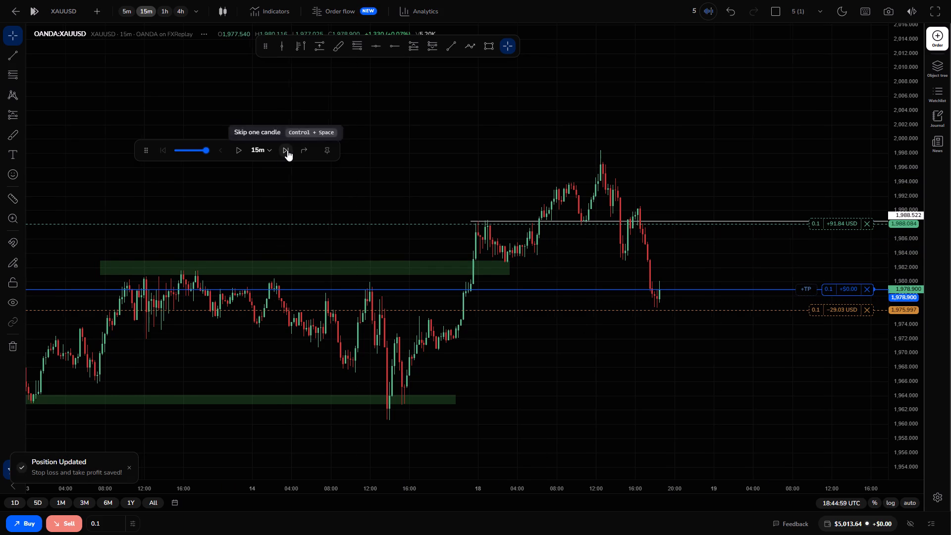
click(287, 150)
click(287, 150)
click(287, 150)
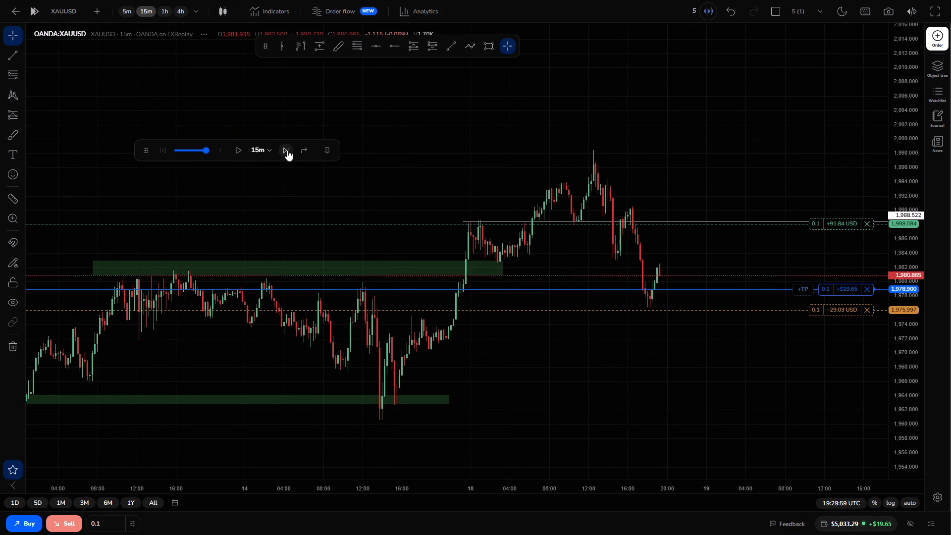
click(287, 150)
click(287, 150)
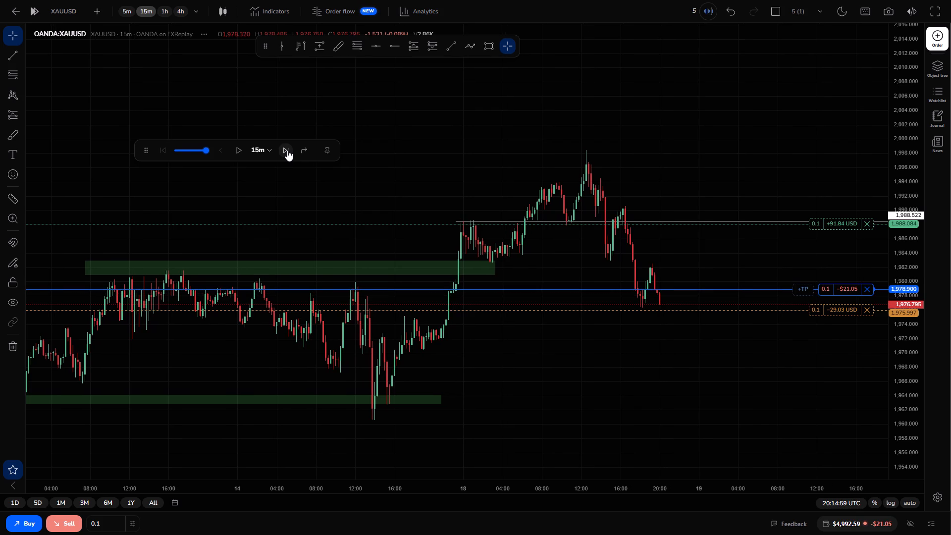
click(287, 150)
click(287, 150)
click(287, 150)
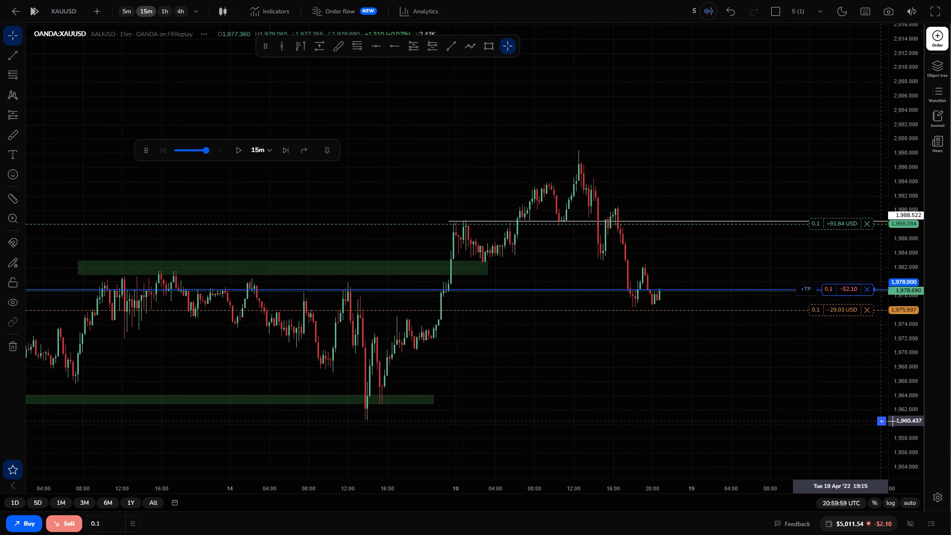
Raise the open buy position's stop loss to about 1,978.128, just below the entry price.
drag(918, 412, 914, 300)
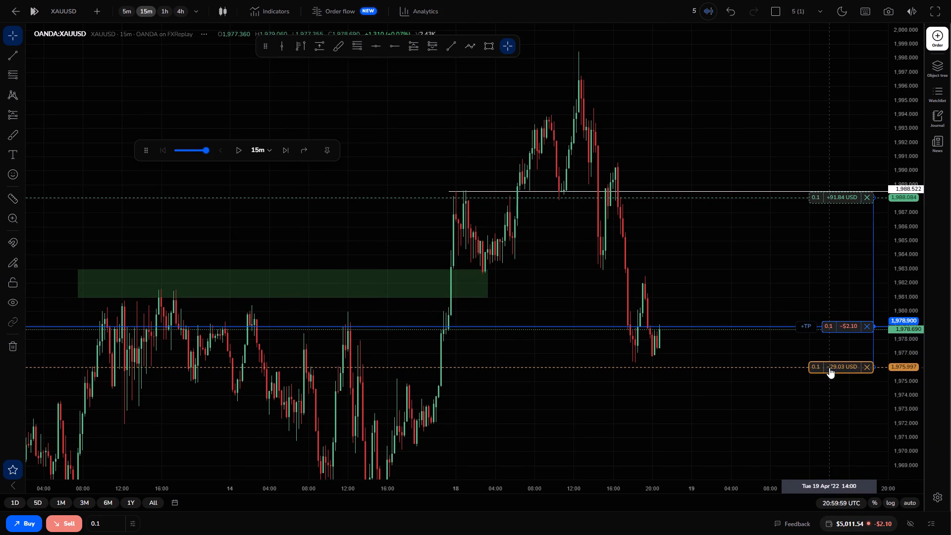
drag(829, 368, 831, 337)
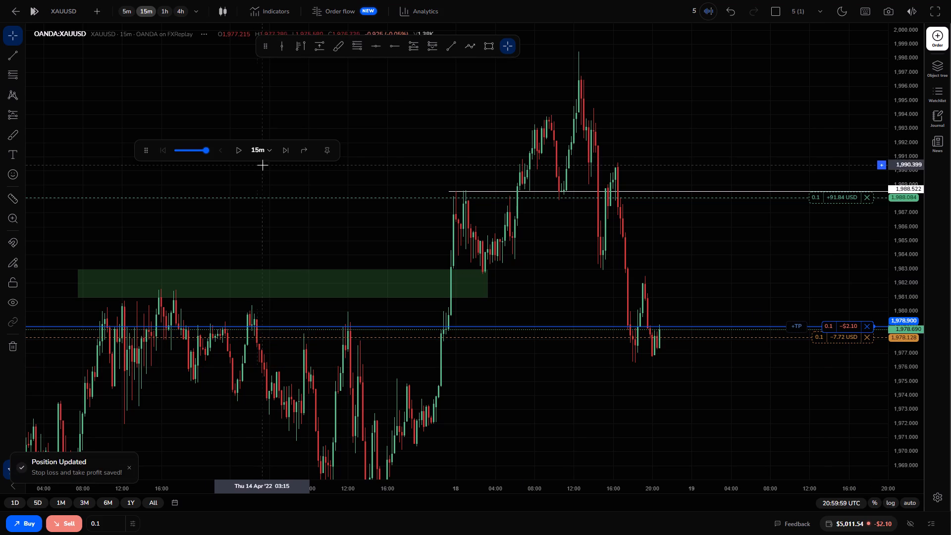
Advance the replay past the 18 April close, playing and pausing it at 04:29:59 UTC on 19 April.
click(283, 156)
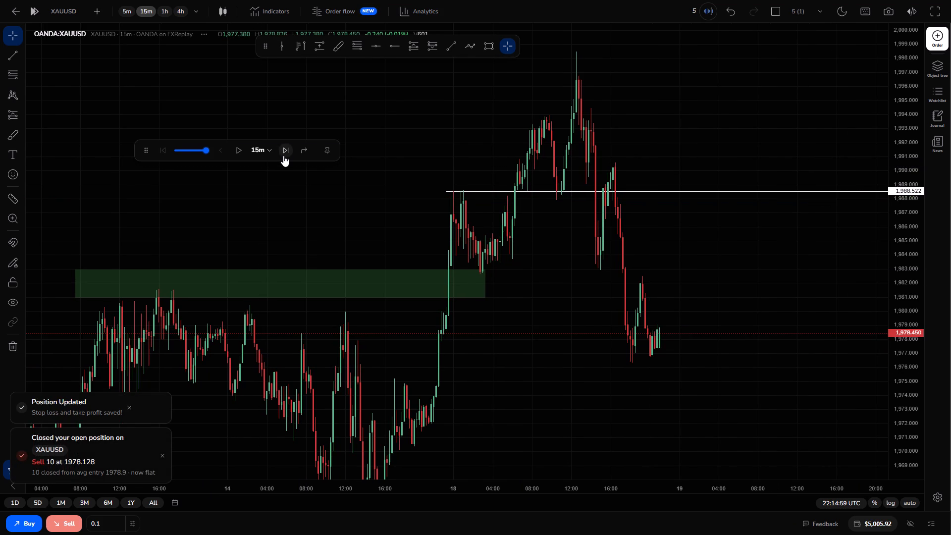
click(283, 156)
click(232, 153)
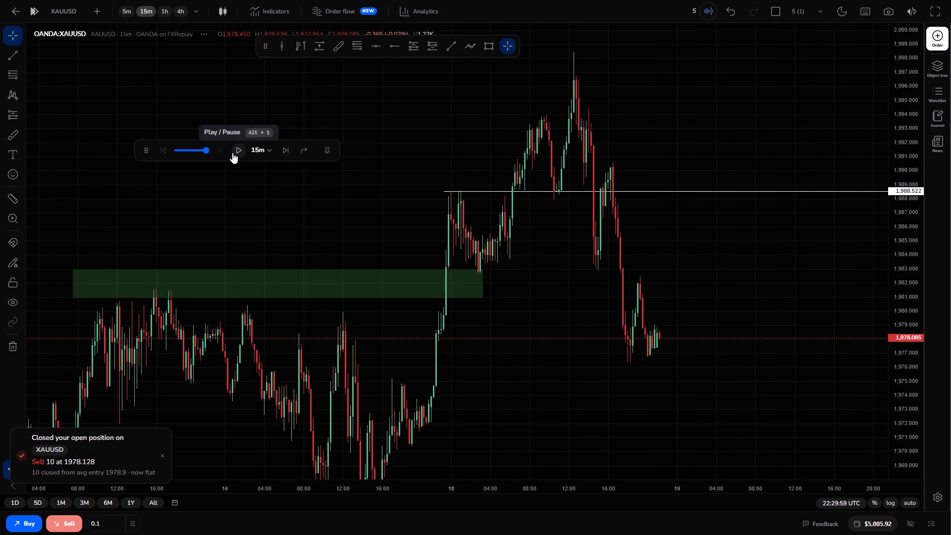
click(232, 153)
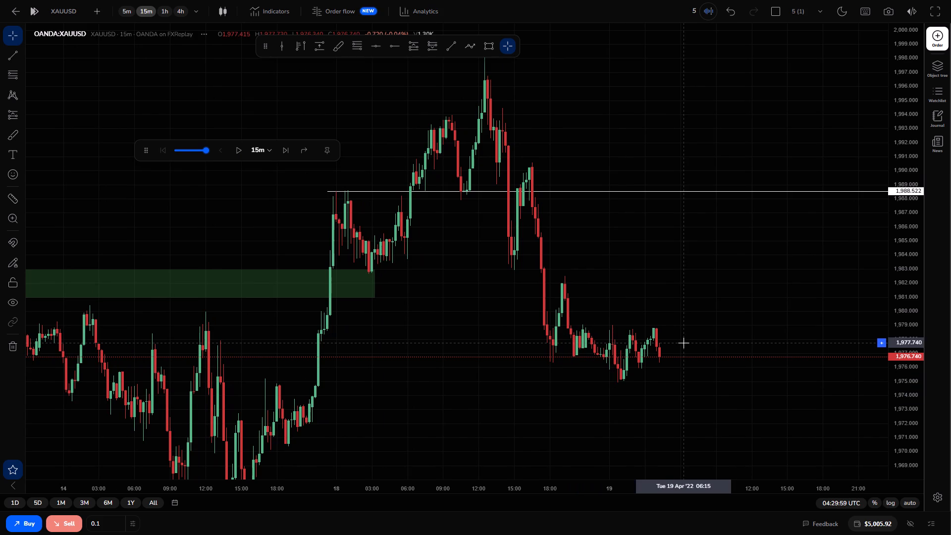
Remove all drawings from the XAUUSD chart.
drag(547, 326, 609, 283)
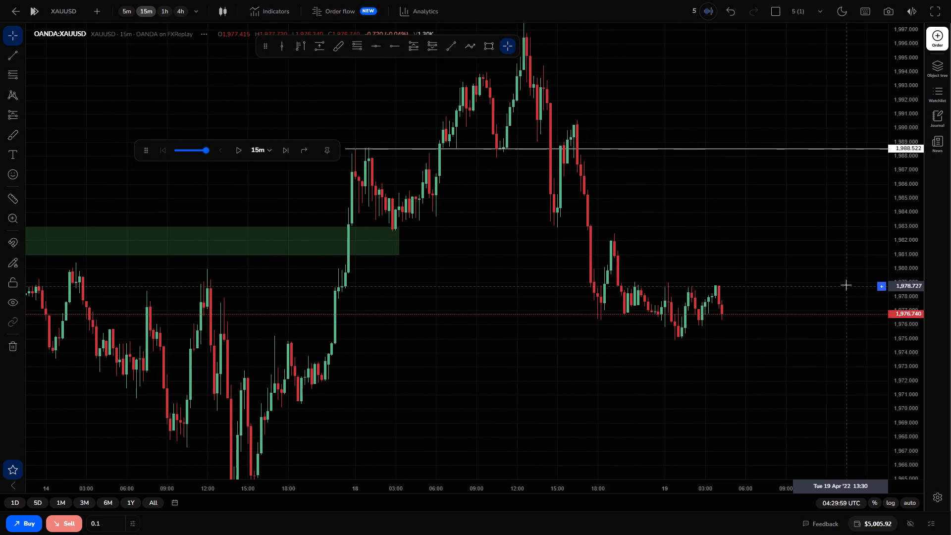
drag(644, 285, 740, 234)
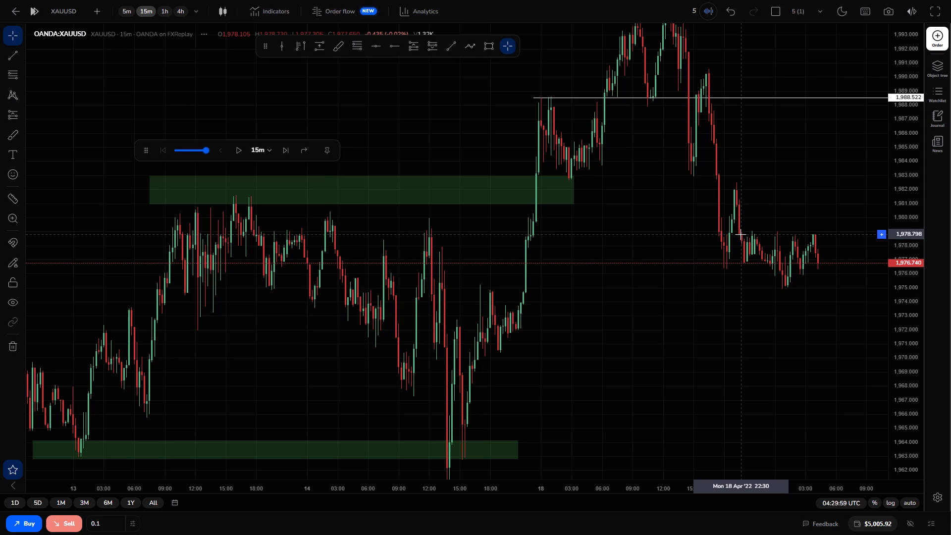
drag(898, 214, 898, 335)
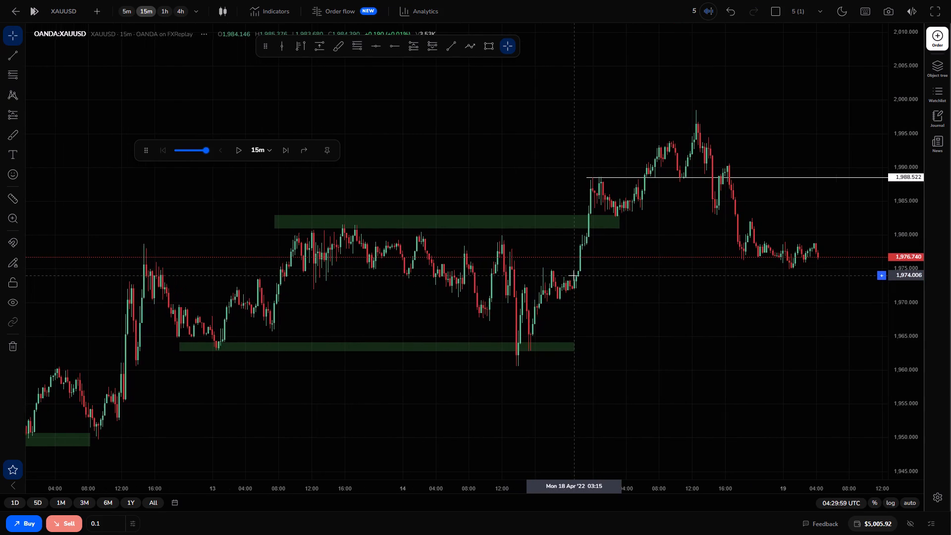
click(21, 344)
drag(70, 350, 90, 386)
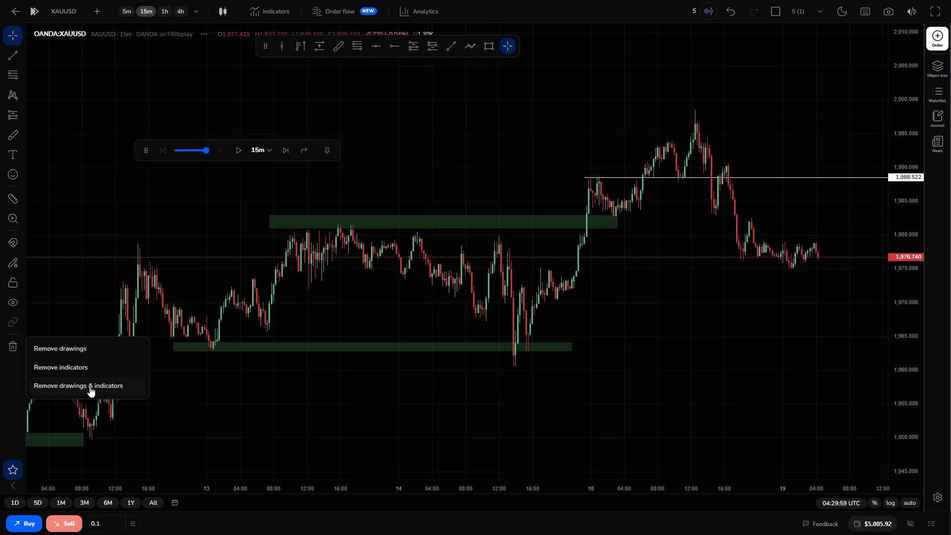
drag(90, 386, 85, 353)
click(85, 353)
Draw a green rectangle zone between about 1,974.666 and 1,972.393, from 13 April 09:45 to about 19 April 23:15.
drag(364, 426, 248, 401)
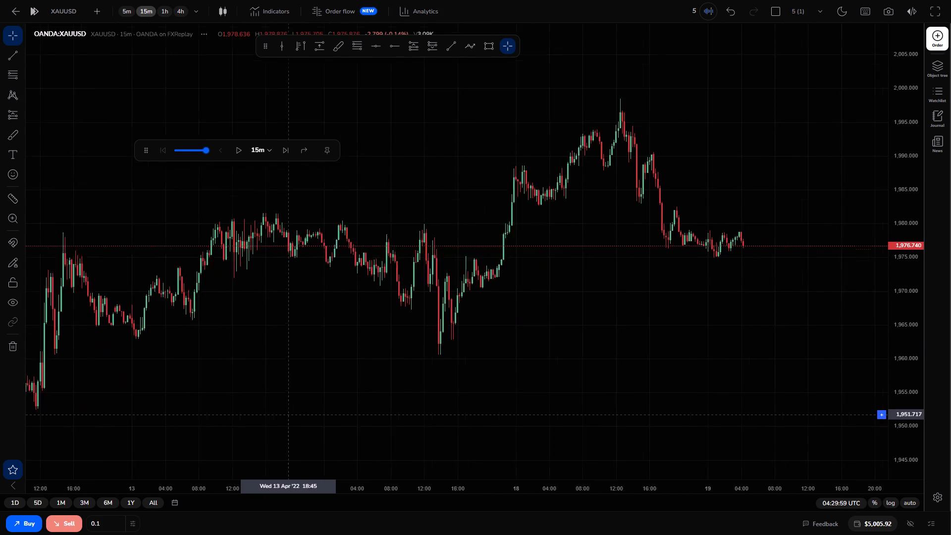
drag(248, 401, 242, 400)
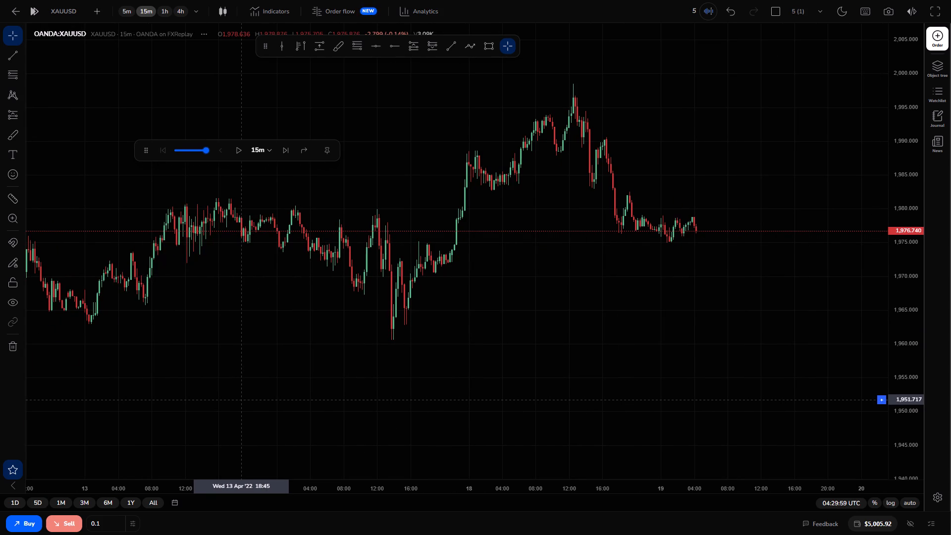
drag(242, 400, 429, 339)
drag(635, 292, 360, 367)
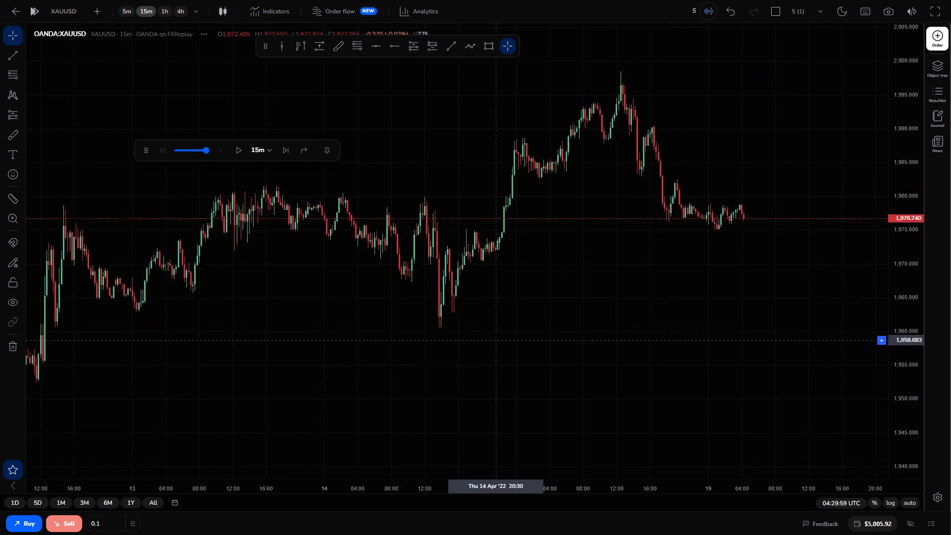
drag(360, 367, 324, 347)
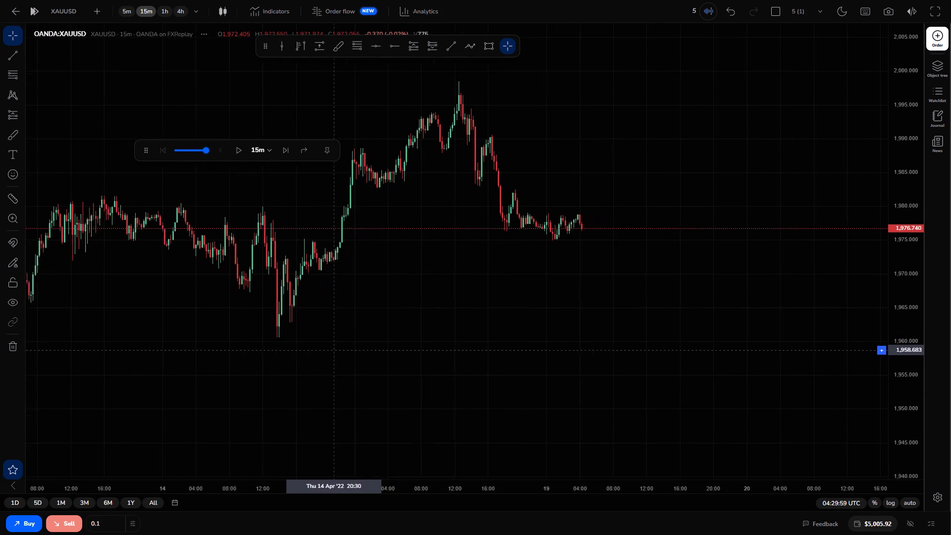
drag(324, 347, 191, 278)
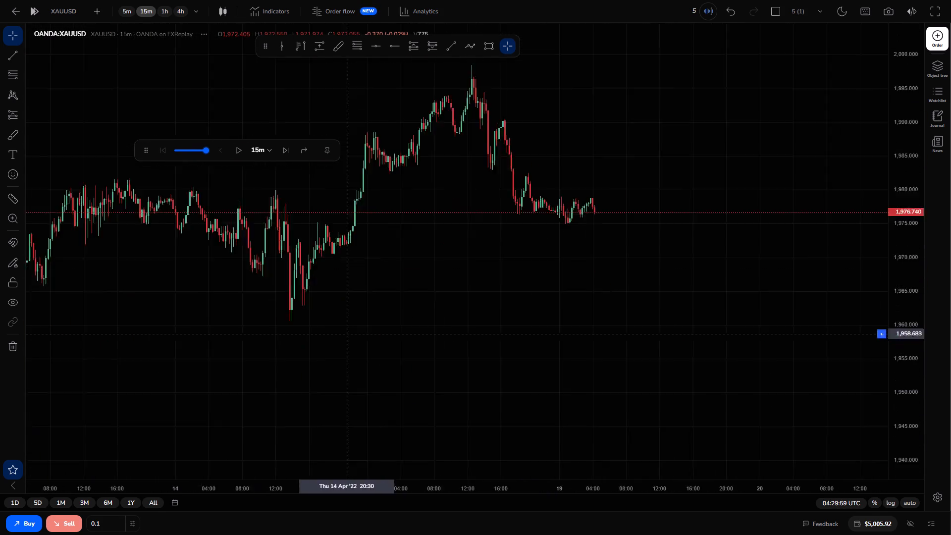
drag(191, 278, 442, 382)
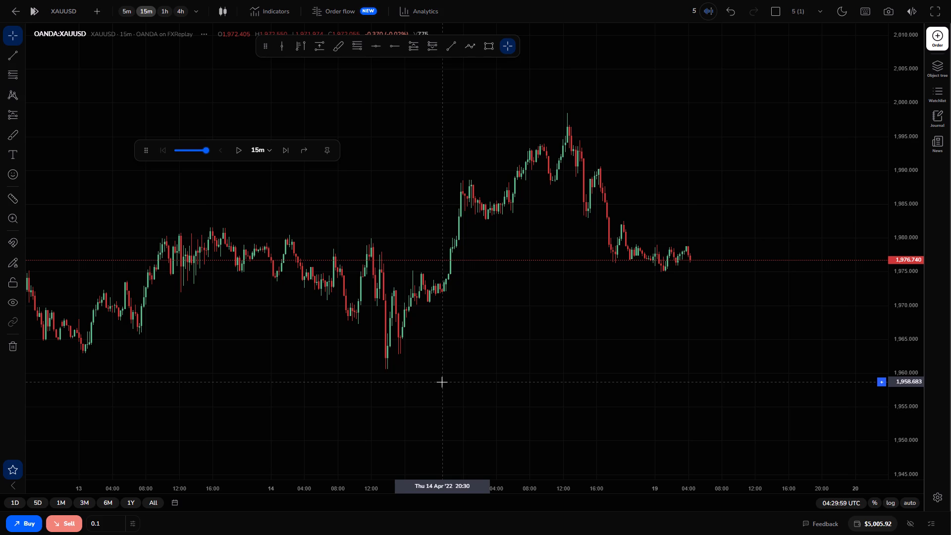
click(497, 24)
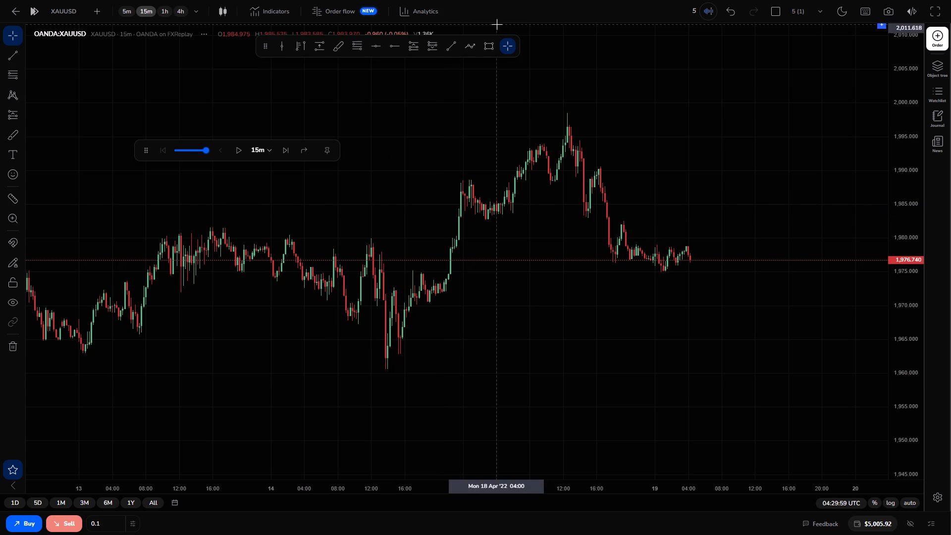
click(488, 53)
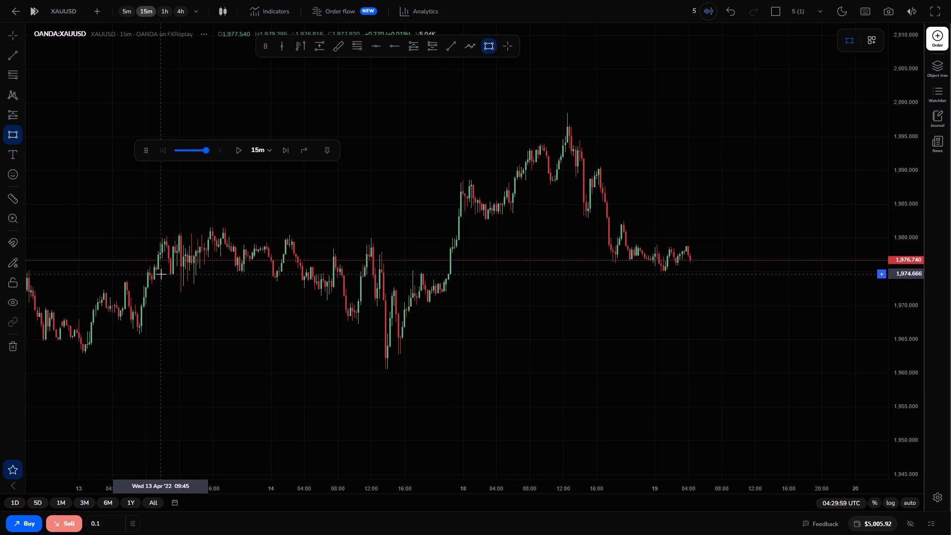
drag(161, 274, 387, 282)
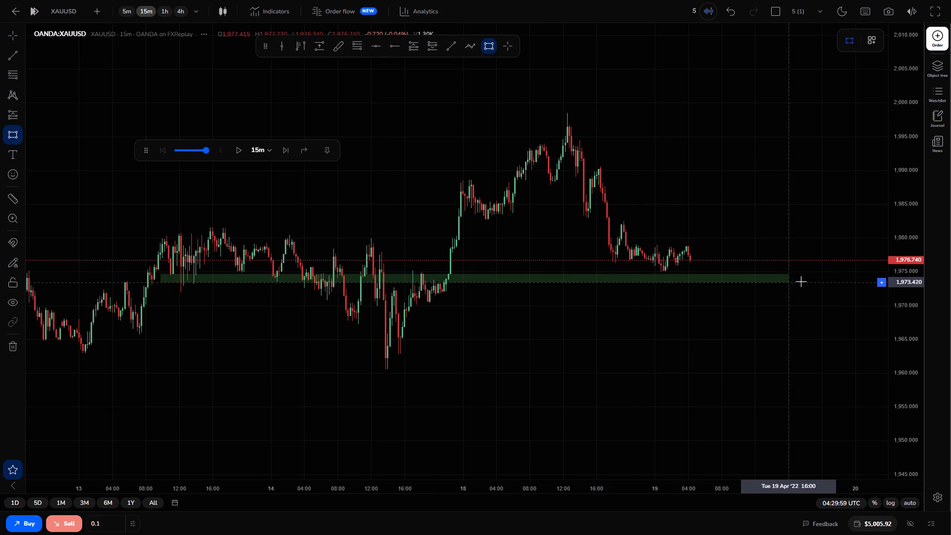
click(850, 289)
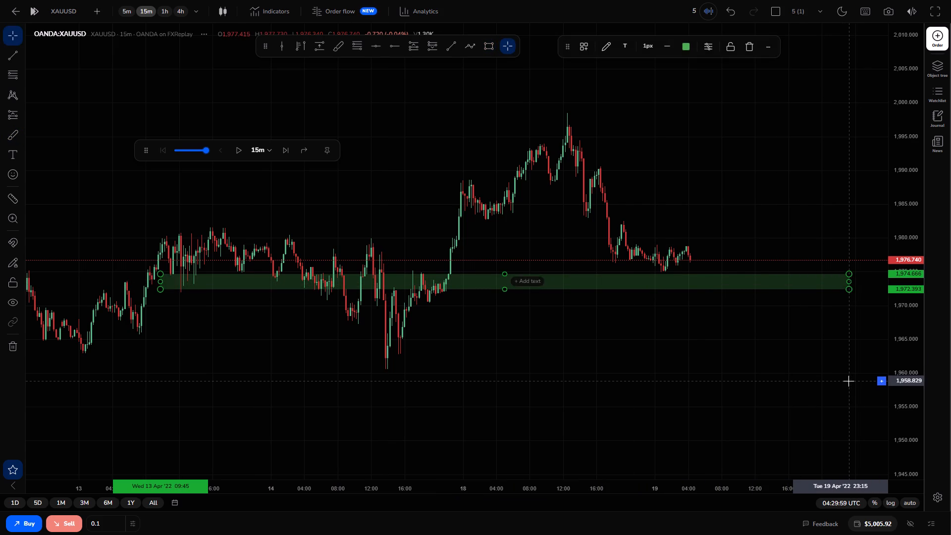
click(848, 381)
Advance the replay in 15-minute increments to 06:29:59 UTC on 19 April.
drag(921, 398, 889, 230)
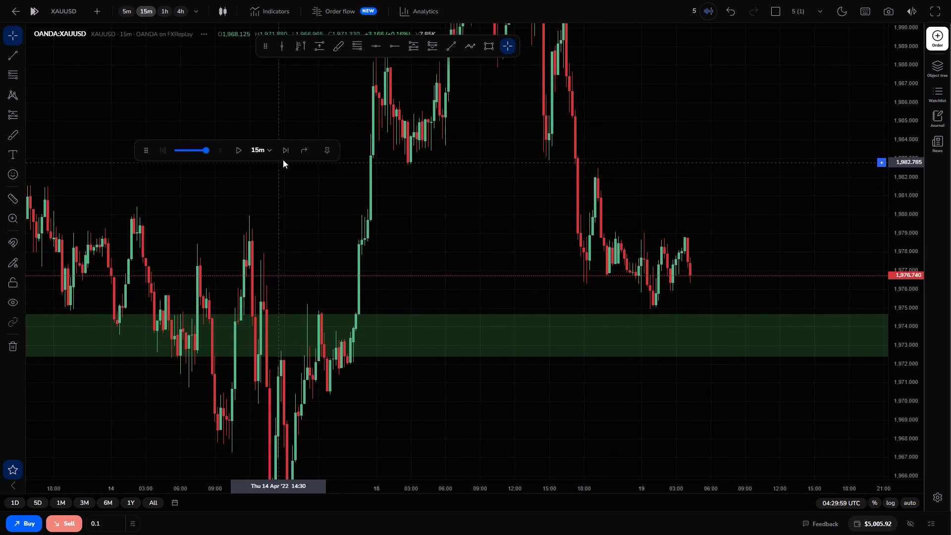
click(284, 158)
triple_click(285, 155)
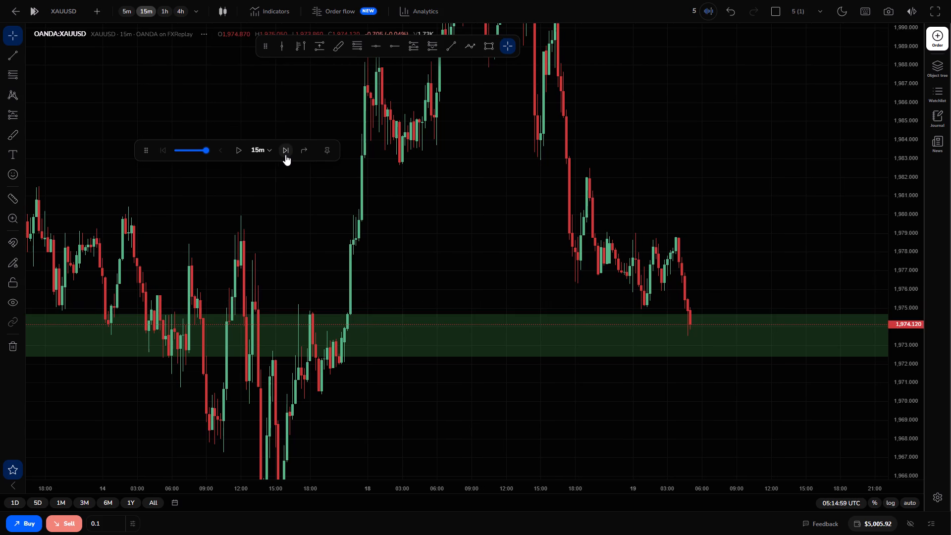
click(285, 155)
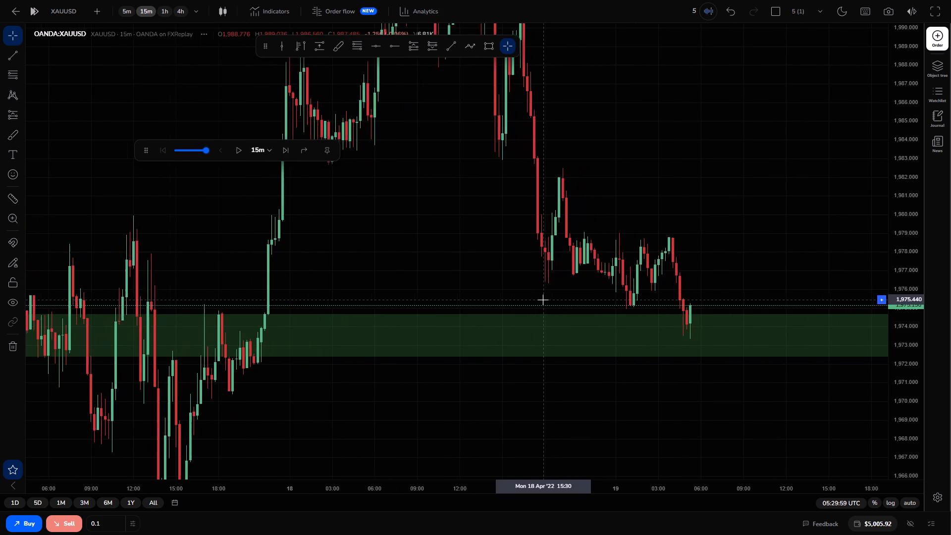
click(288, 156)
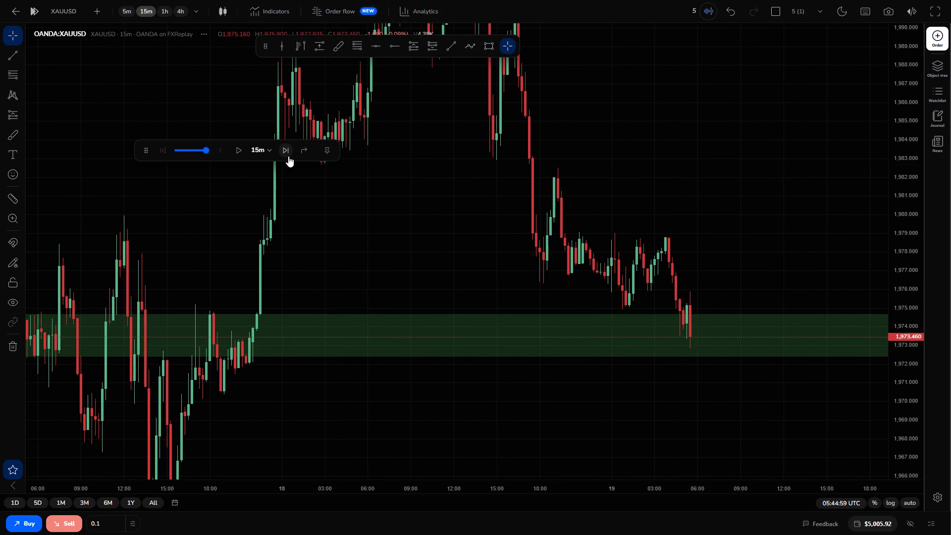
click(288, 156)
click(288, 156)
click(288, 156)
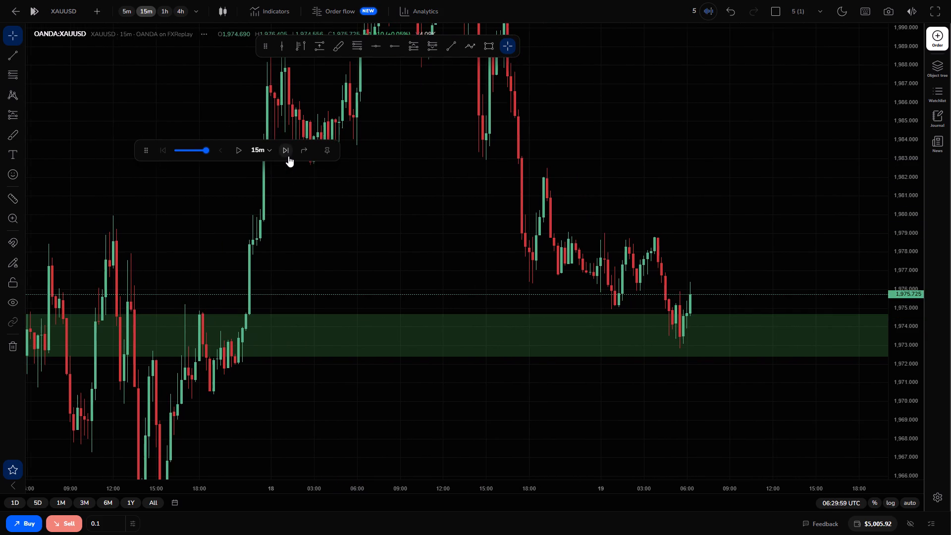
Buy 0.1 XAUUSD at market with take profit at 1,982.759 and stop loss at 1,971.777.
drag(571, 419, 534, 355)
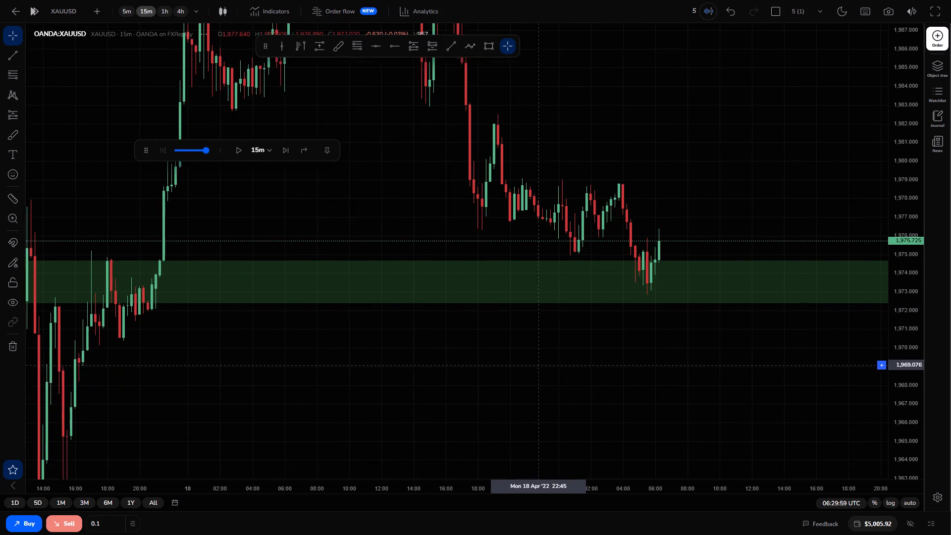
drag(534, 355, 532, 354)
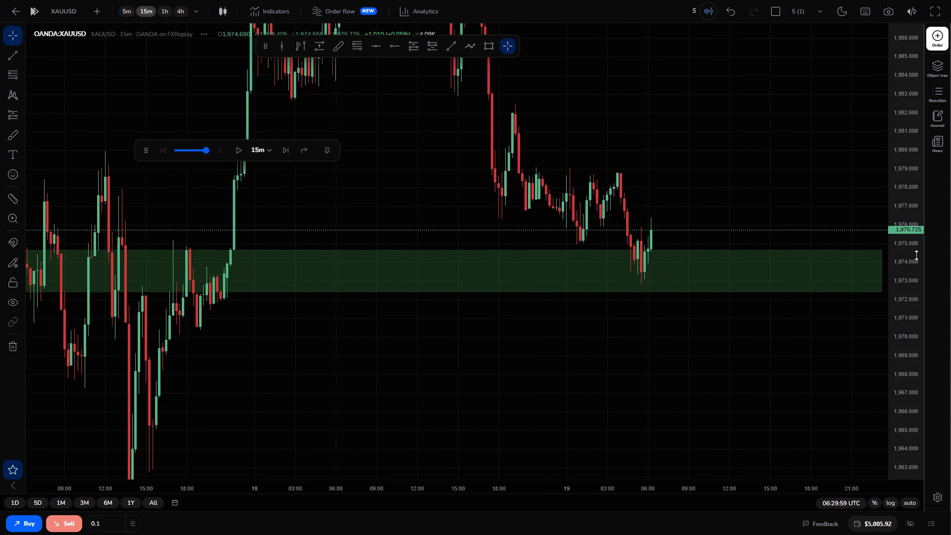
drag(917, 253, 921, 410)
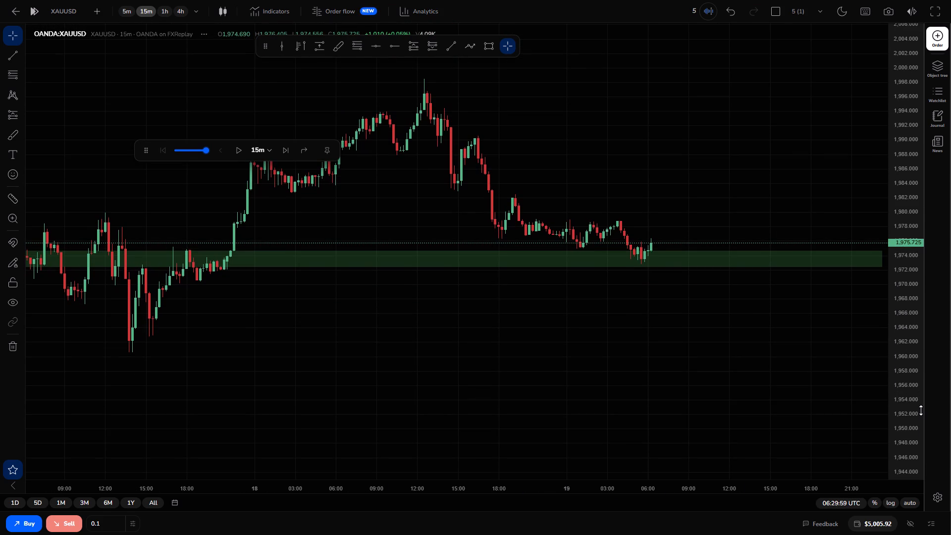
click(24, 516)
drag(795, 241, 789, 192)
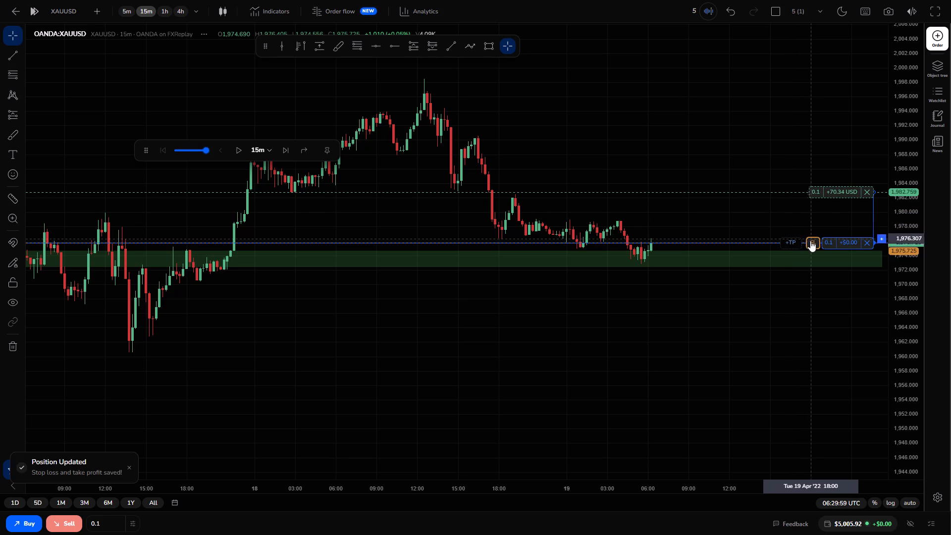
drag(811, 241, 812, 271)
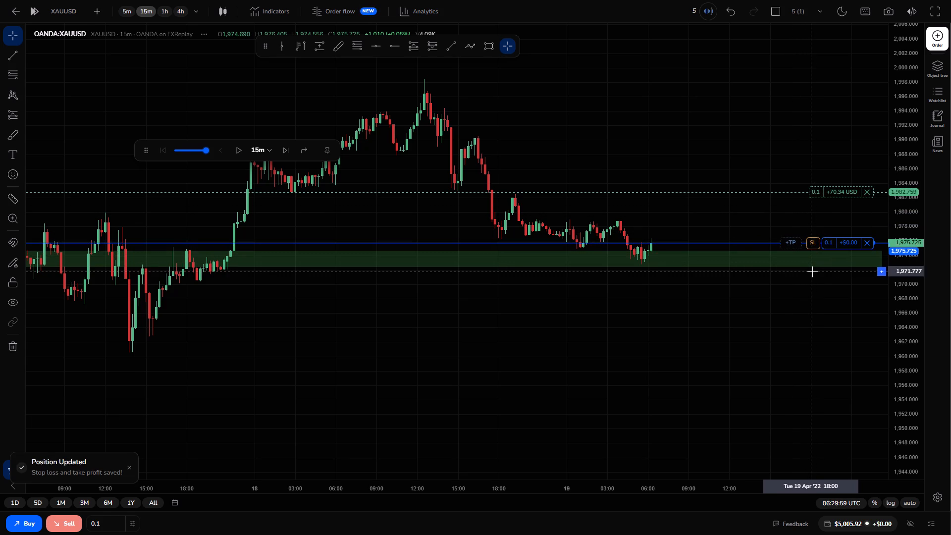
Advance the replay four 15-minute candles to 07:29:59 UTC on 19 April.
click(281, 146)
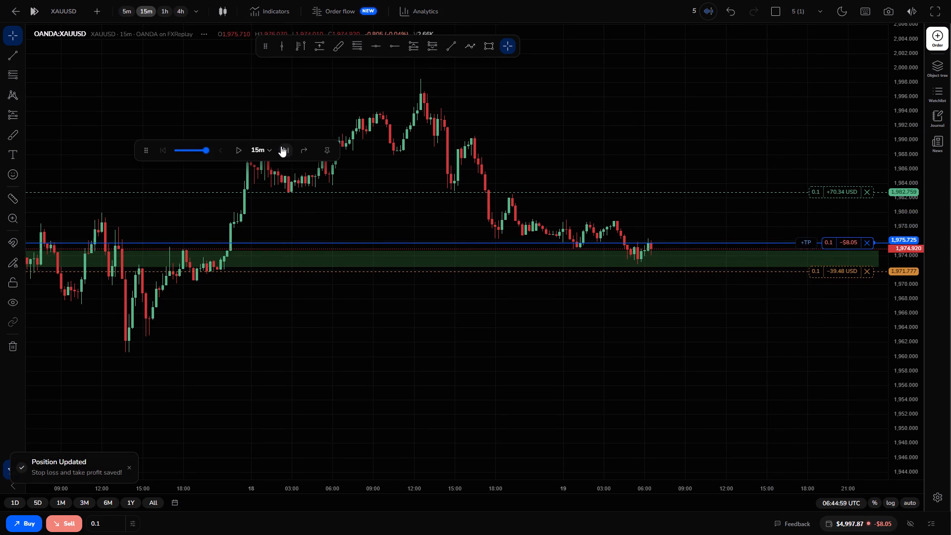
click(281, 146)
click(281, 146)
click(281, 146)
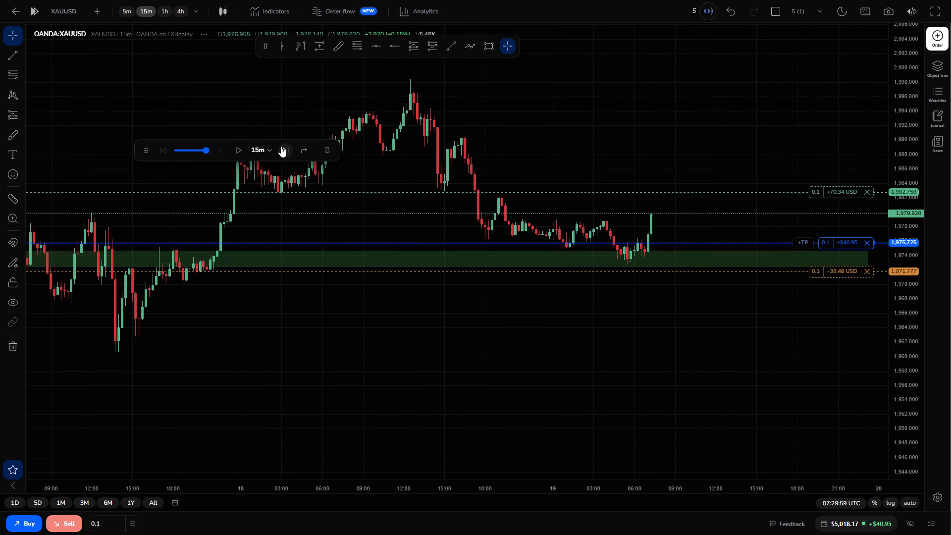
Move the open buy position's stop loss into profit at 1,976.925.
drag(831, 274, 830, 234)
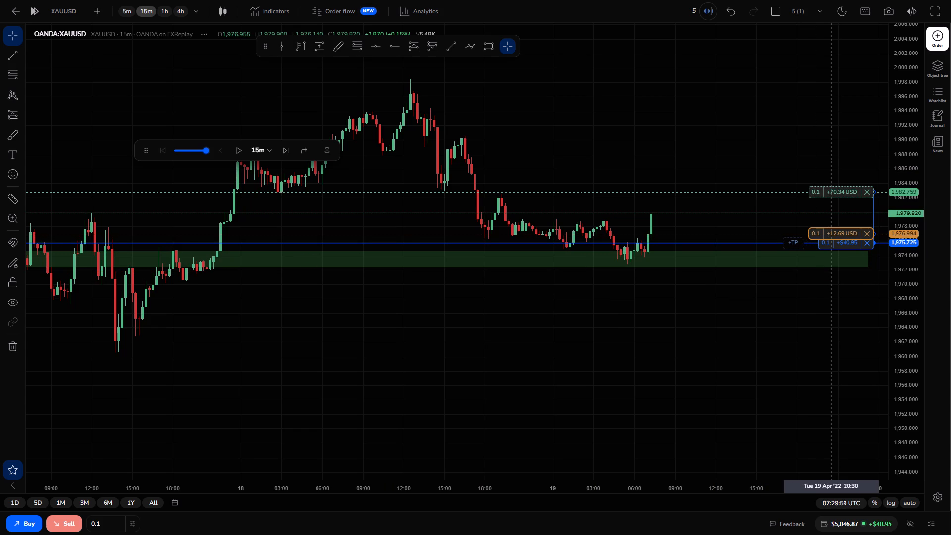
drag(830, 234, 830, 234)
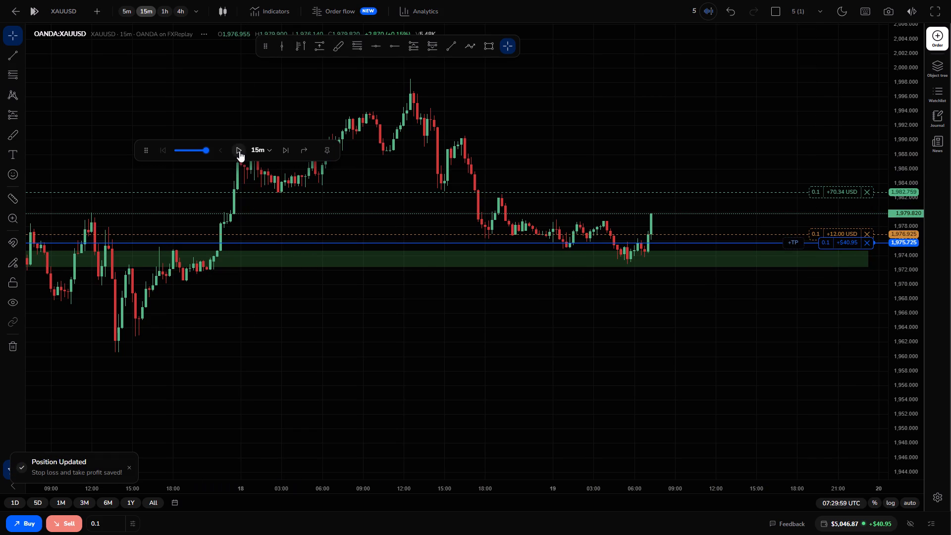
Play and pause the replay twice, stopping first at 09:59:59 and finally at 15:44:59 UTC on 19 April.
click(239, 151)
click(239, 151)
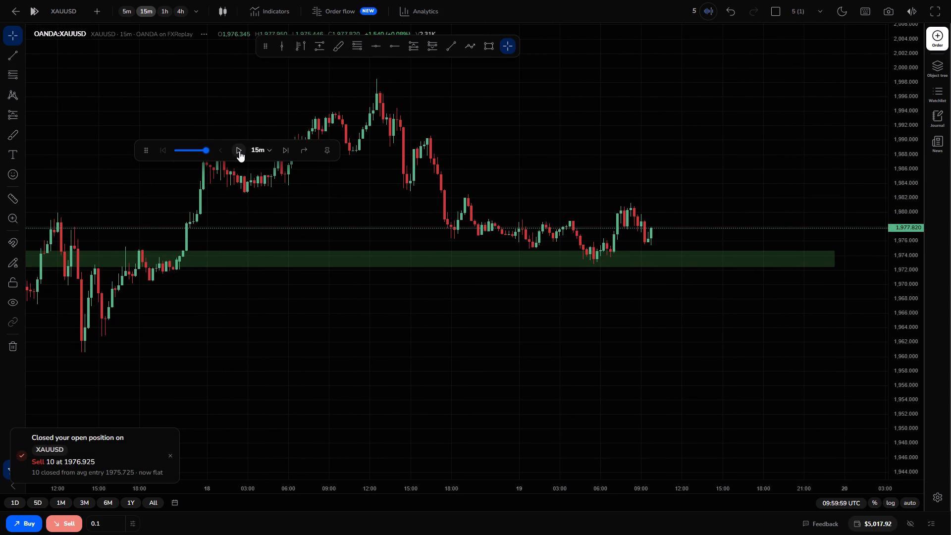
click(239, 151)
click(239, 151)
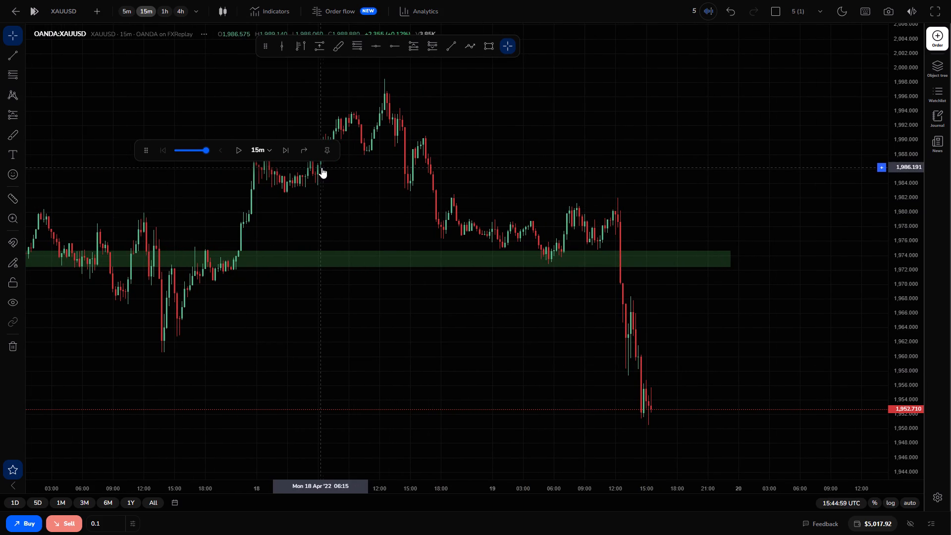
Draw a green rectangle zone between about 1,983 and 1,981, from 18 April 00:00 to the evening of 19 April.
click(486, 42)
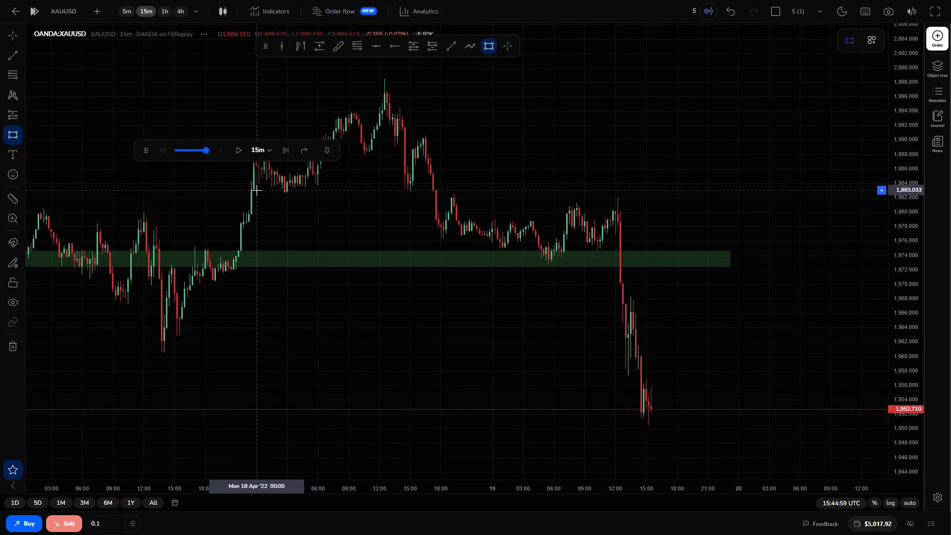
drag(257, 190, 692, 206)
click(692, 206)
click(705, 228)
Advance the replay two 15-minute candles to 16:14:59 UTC on 19 April.
drag(636, 223, 678, 226)
drag(741, 401, 744, 347)
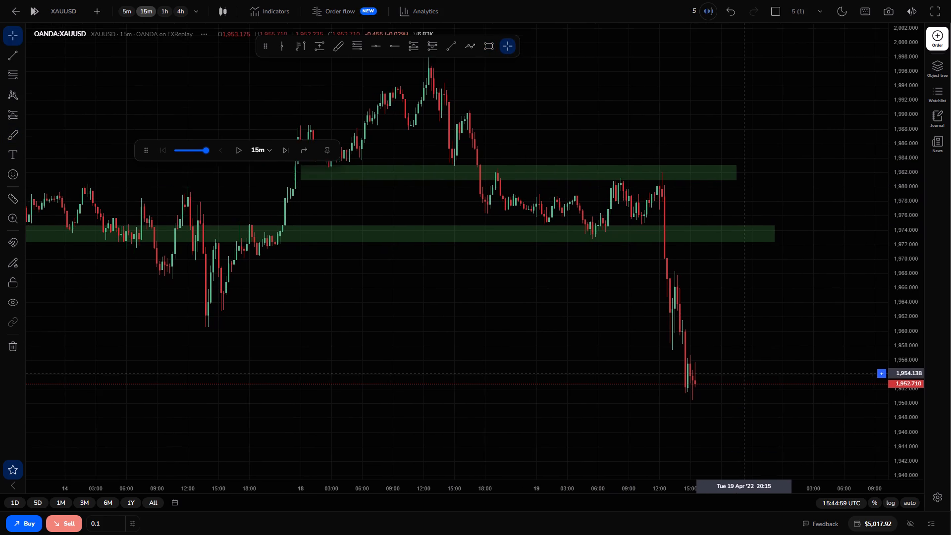
drag(744, 347, 742, 329)
scroll(742, 329, right, 1)
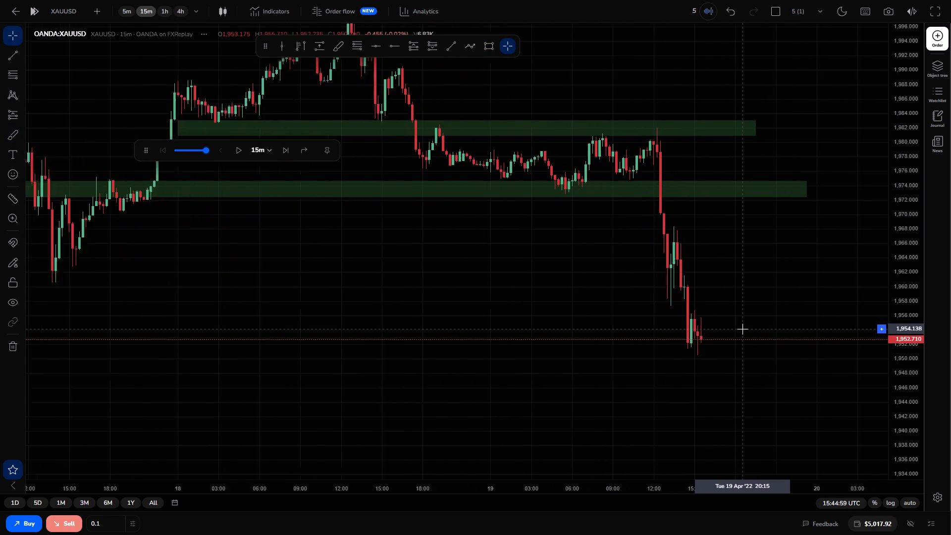
drag(742, 329, 768, 318)
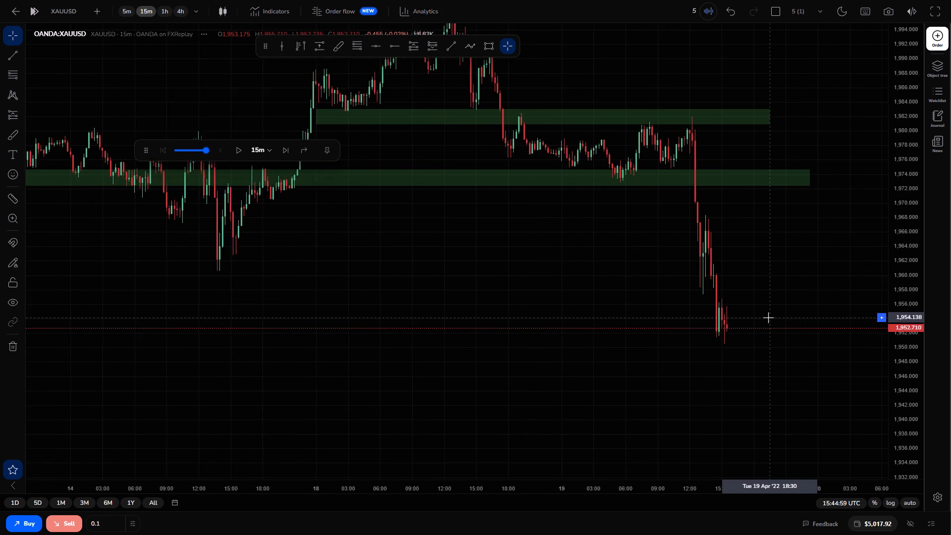
drag(768, 318, 772, 258)
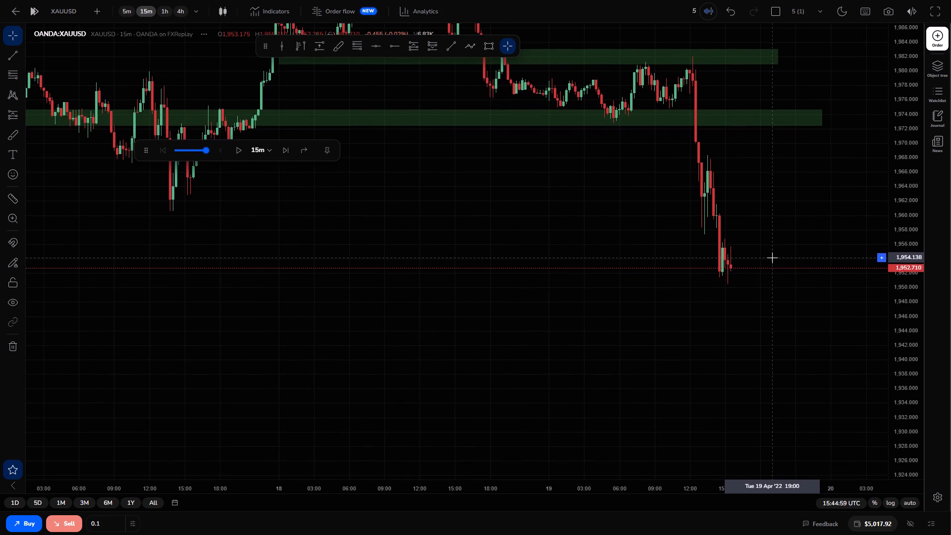
drag(913, 215, 920, 303)
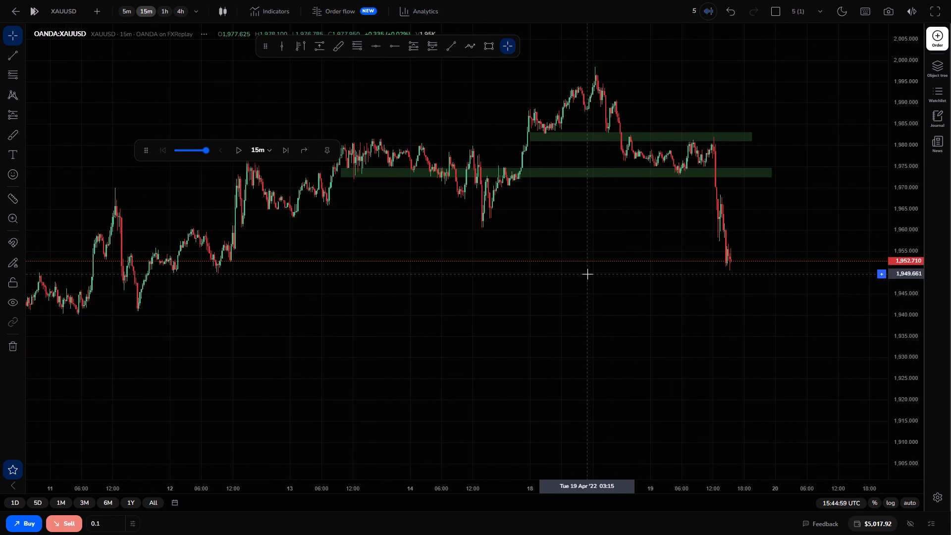
double_click(283, 151)
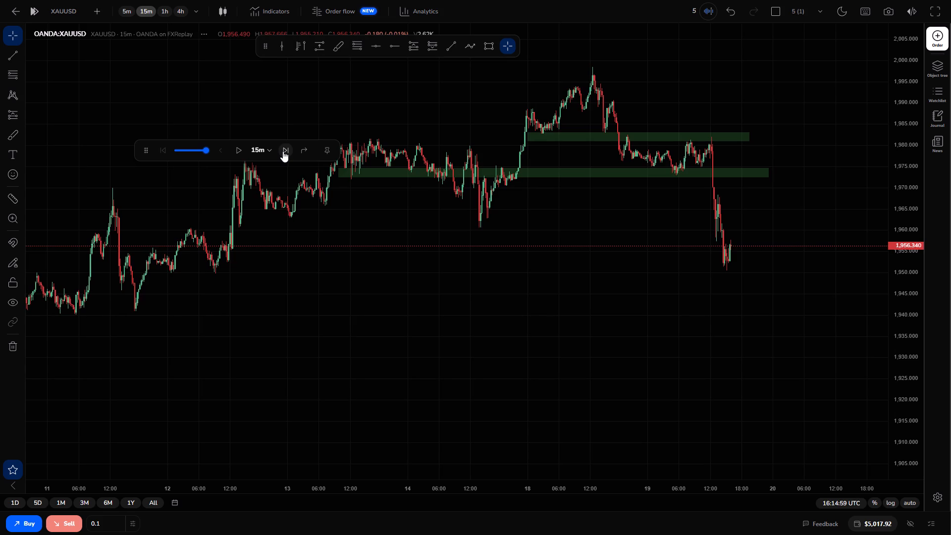
Draw a green rectangle zone between 1,950.945 and 1,948.844, from 11 April 20:45 to about 15:30 on 20 April.
click(480, 41)
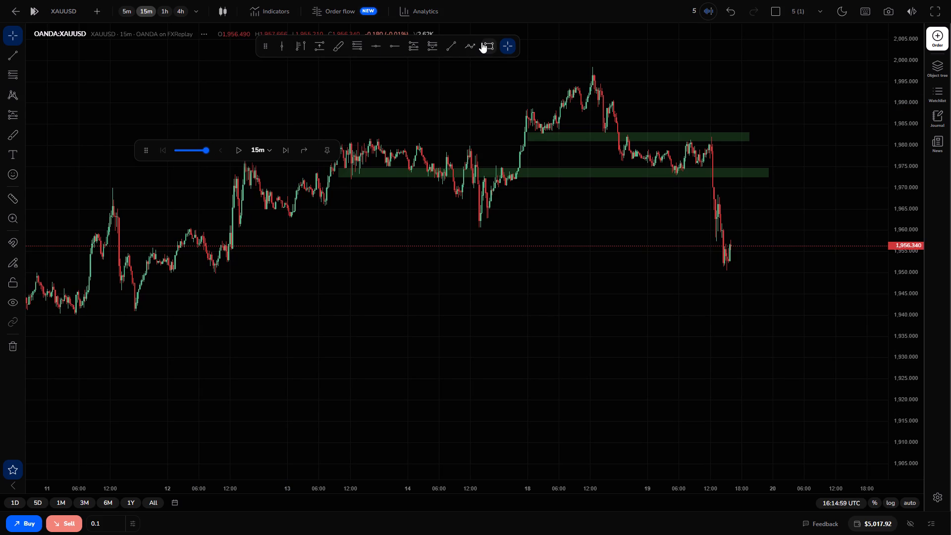
click(481, 42)
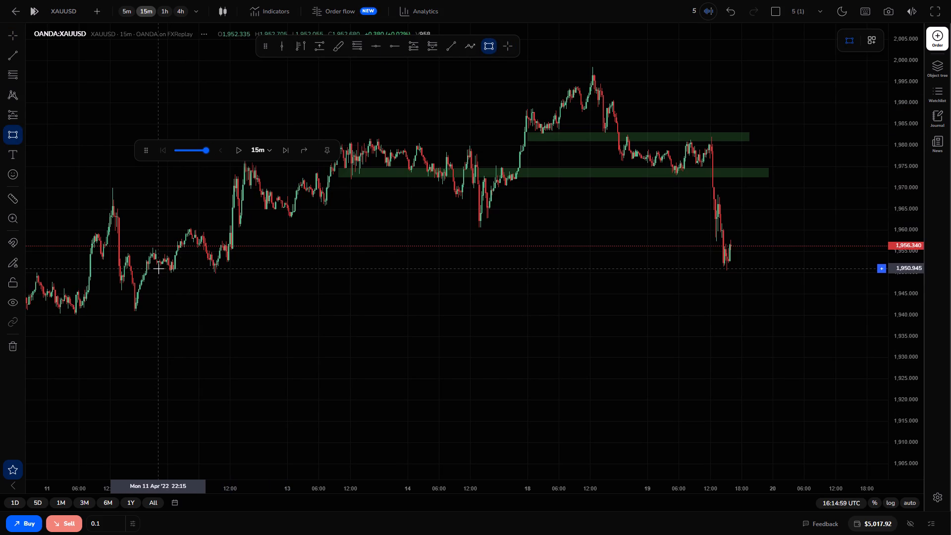
drag(155, 268, 518, 261)
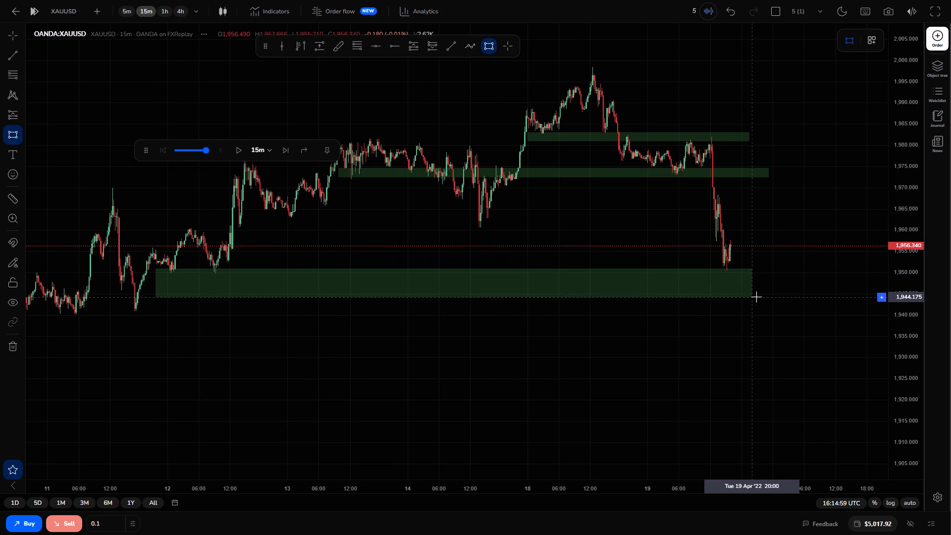
click(854, 277)
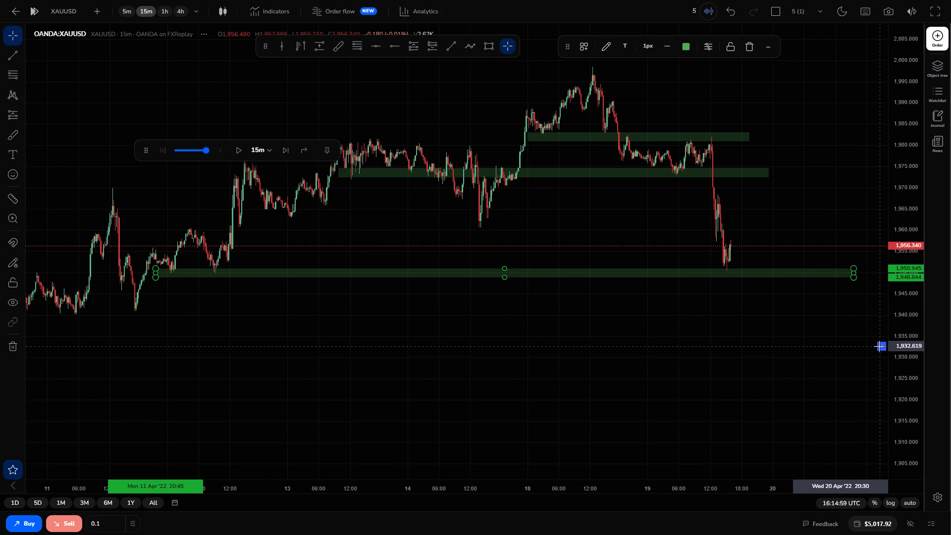
click(879, 346)
Advance the replay to 22:14:59 UTC on 19 April, stepping candles up to 17:59:59 and playing the rest.
drag(844, 330, 902, 366)
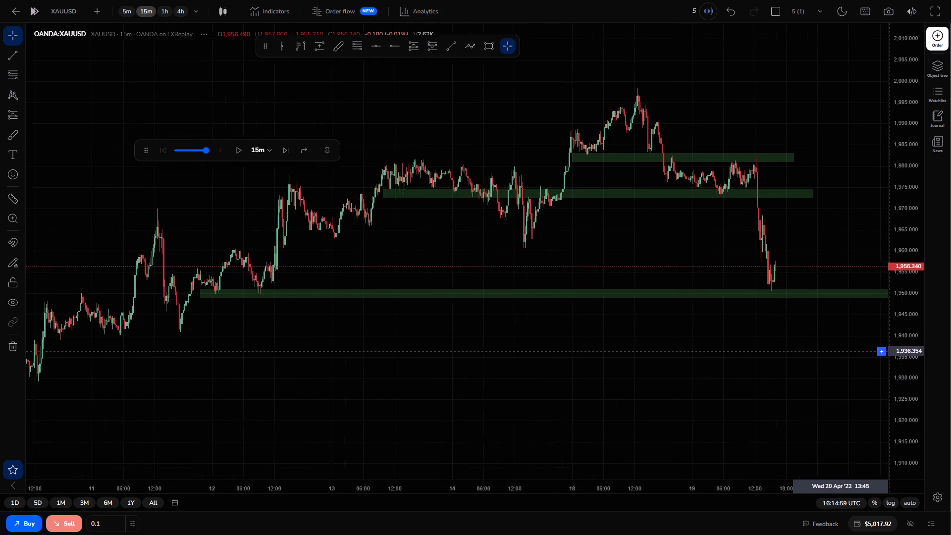
drag(902, 366, 812, 320)
drag(922, 378, 889, 249)
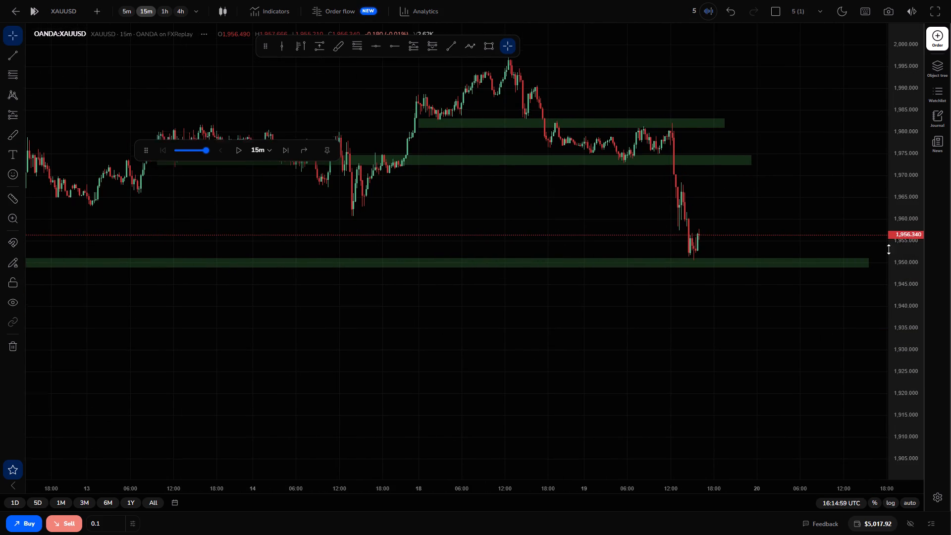
drag(889, 249, 858, 167)
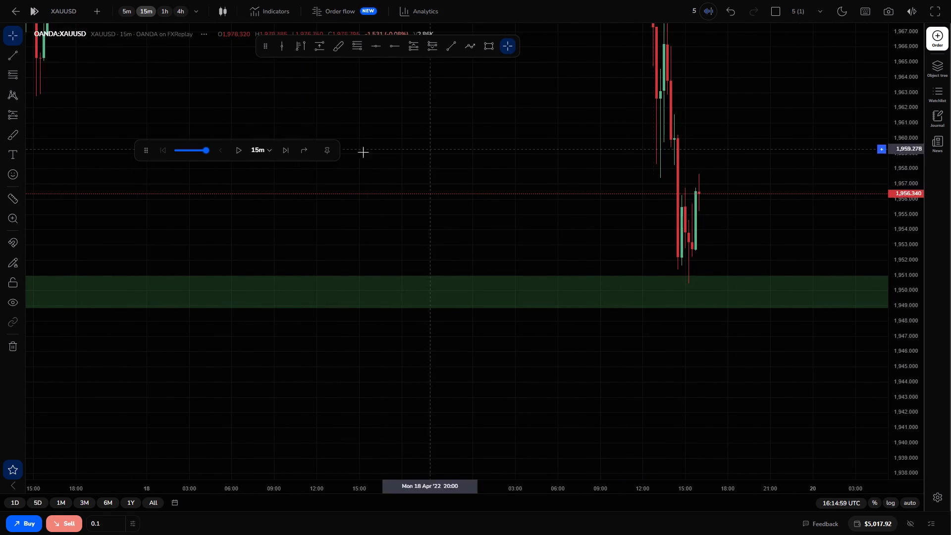
drag(274, 147, 281, 148)
triple_click(281, 148)
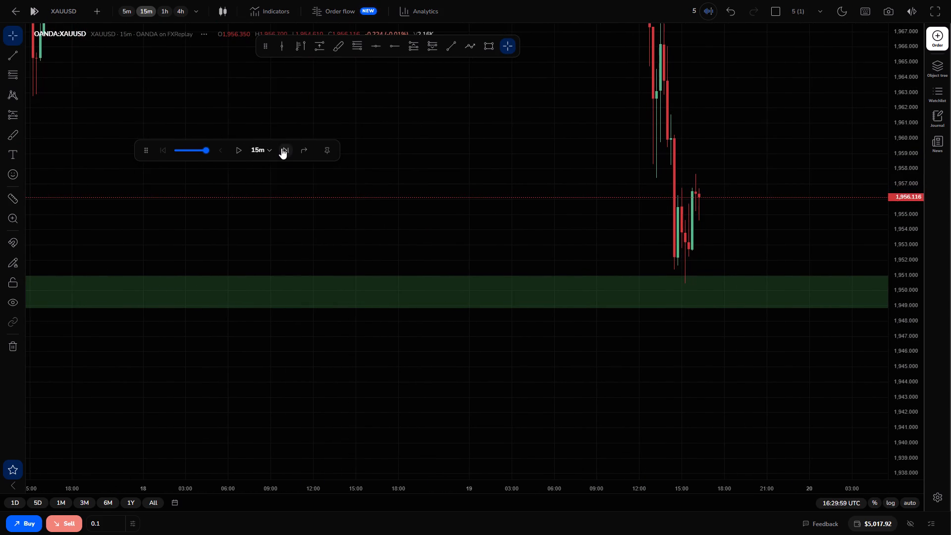
triple_click(281, 148)
click(281, 148)
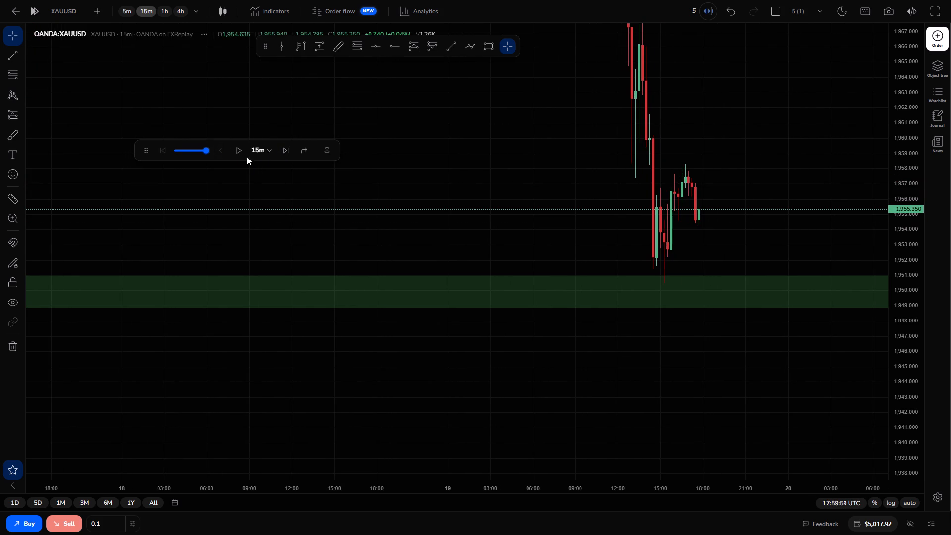
click(236, 147)
click(236, 147)
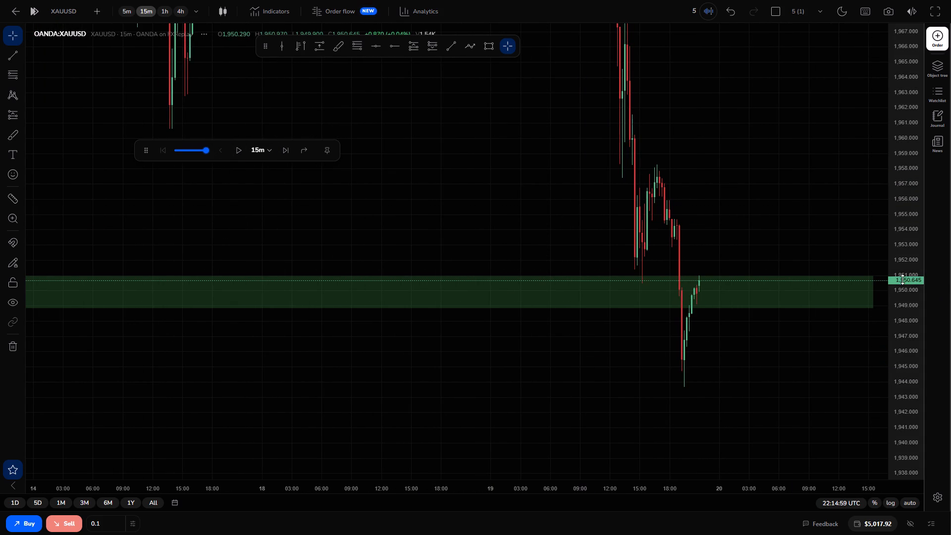
Draw a green rectangle zone between about 1,940.5 and 1,938.924, from the afternoon of 8 April to about 21 April 12:15.
drag(902, 280, 934, 477)
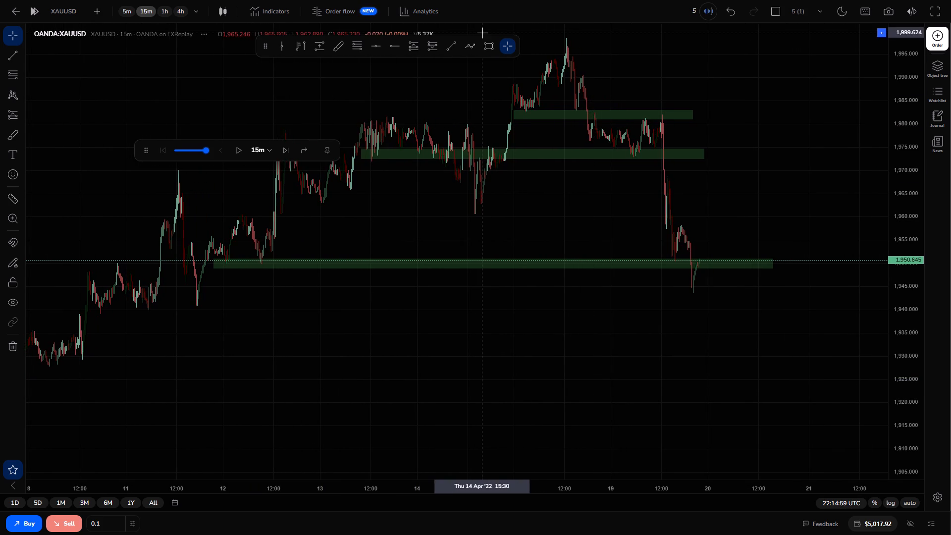
click(494, 53)
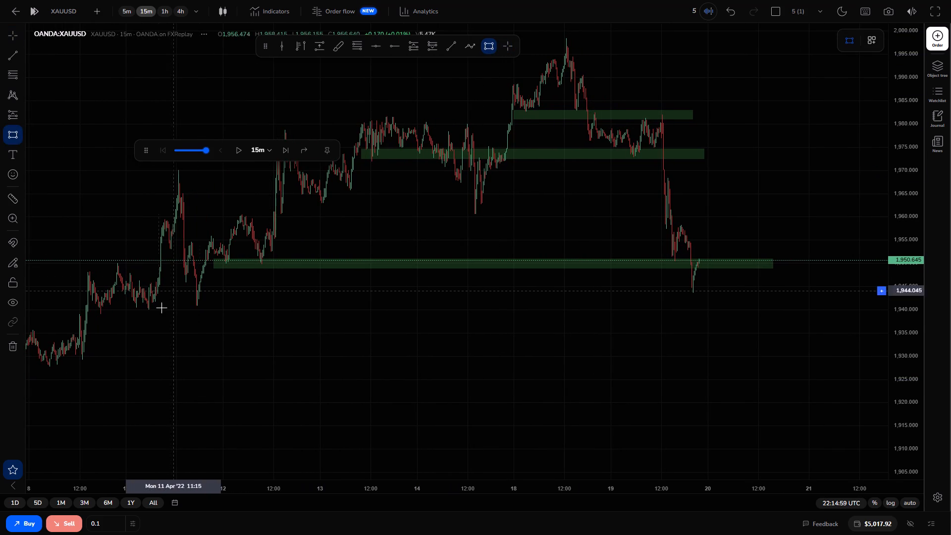
drag(99, 307, 647, 420)
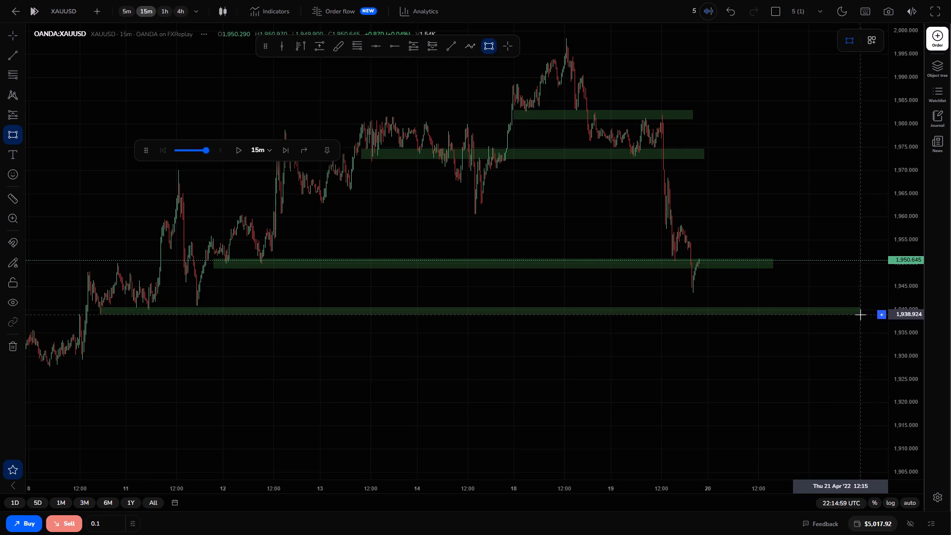
click(860, 315)
click(839, 349)
Advance the replay in 15-minute increments to 22:59:59 UTC on 19 April.
drag(888, 371, 902, 372)
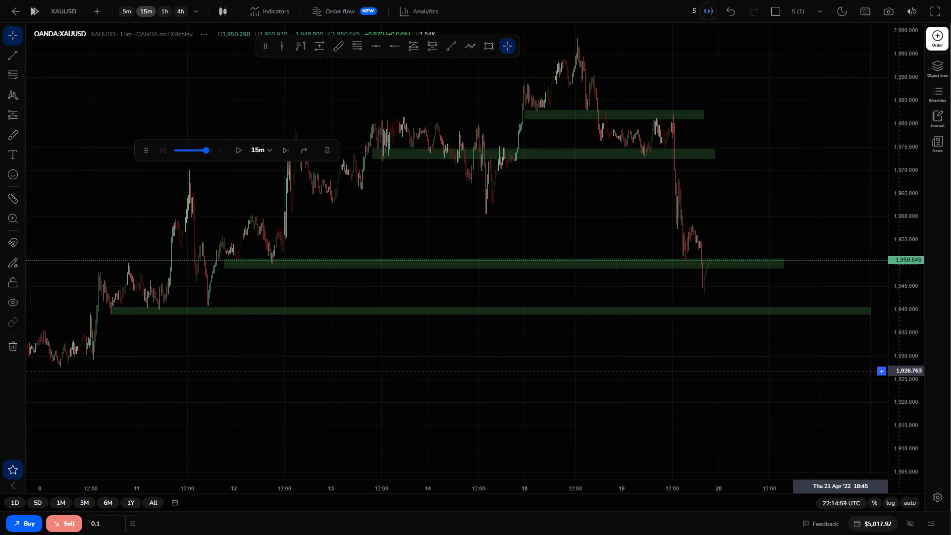
drag(902, 372, 892, 381)
drag(908, 368, 855, 208)
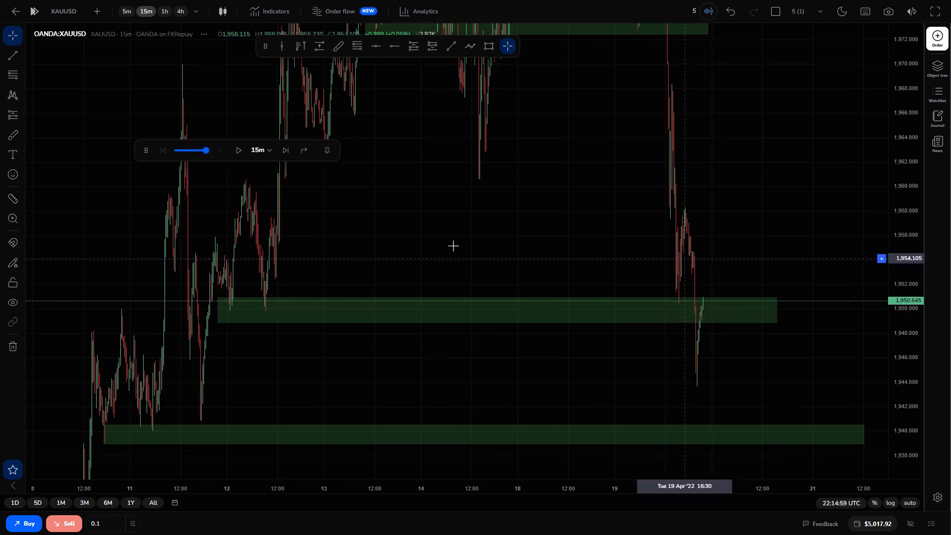
triple_click(280, 153)
triple_click(280, 153)
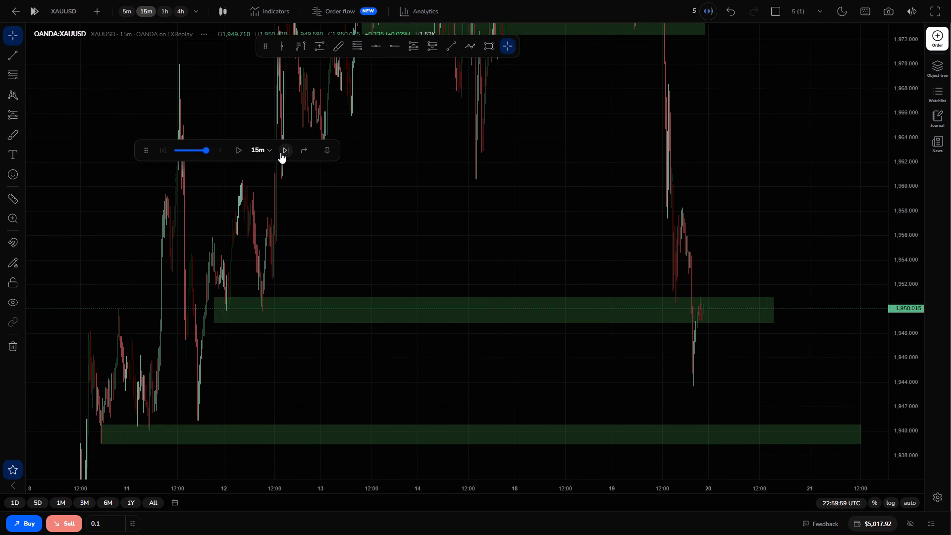
Advance the replay in 15-minute increments to 05:59:59 UTC on 20 April.
click(280, 153)
triple_click(280, 153)
click(280, 153)
double_click(280, 153)
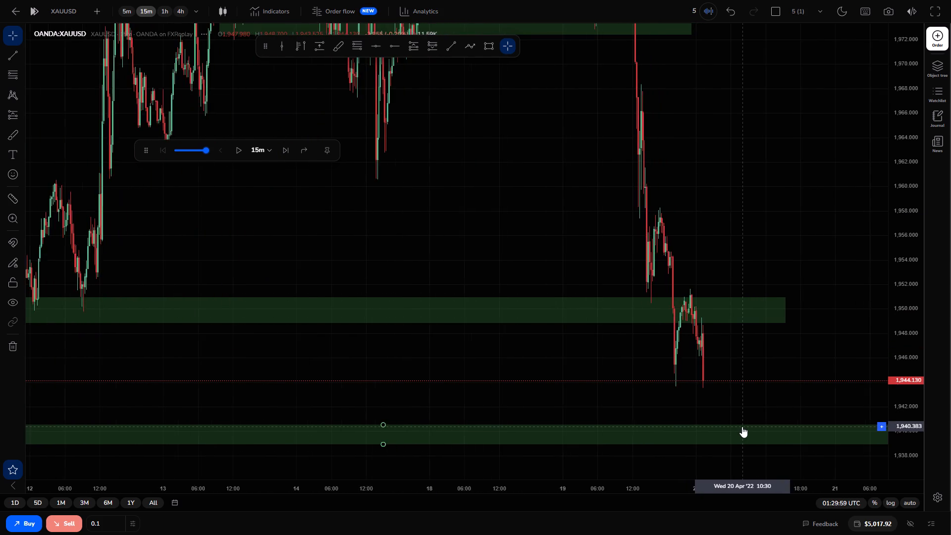
drag(746, 377, 674, 299)
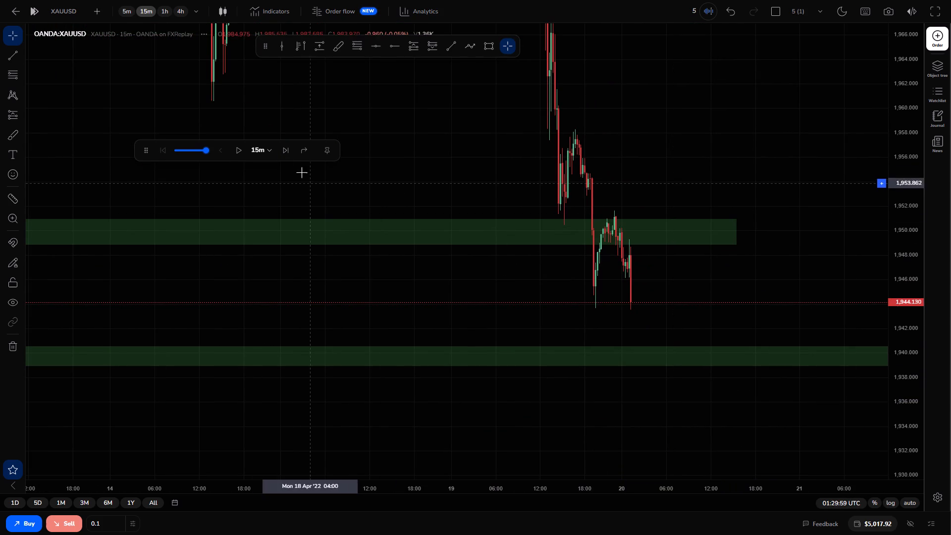
triple_click(287, 152)
triple_click(287, 152)
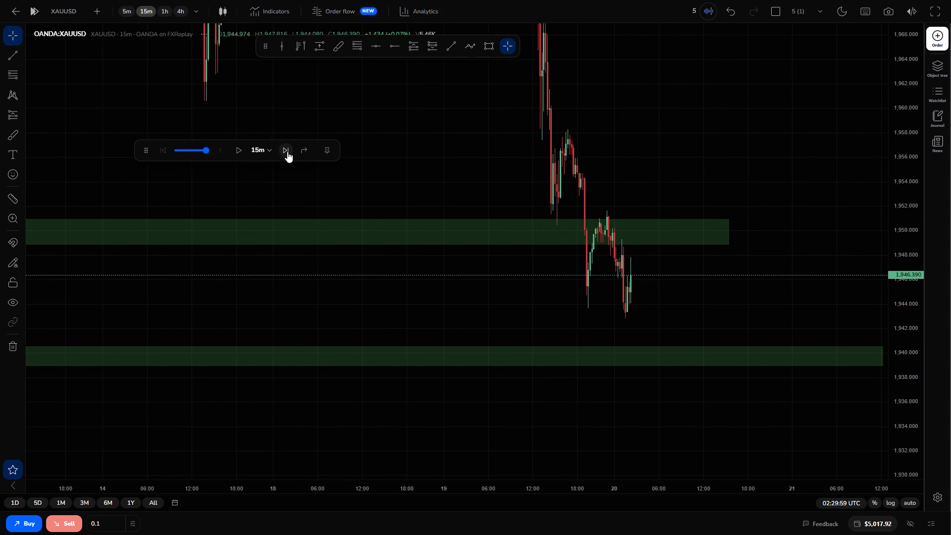
triple_click(287, 152)
triple_click(287, 152)
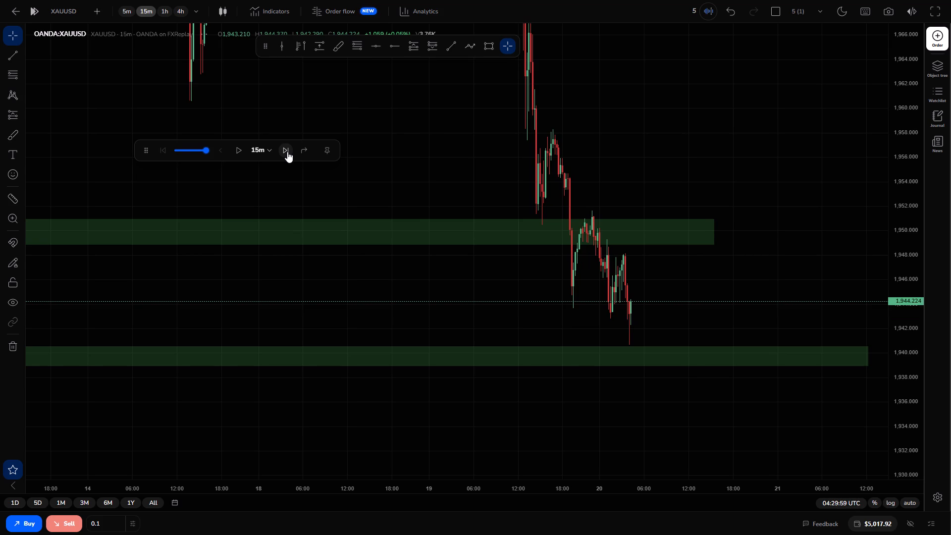
triple_click(287, 152)
click(287, 152)
triple_click(287, 152)
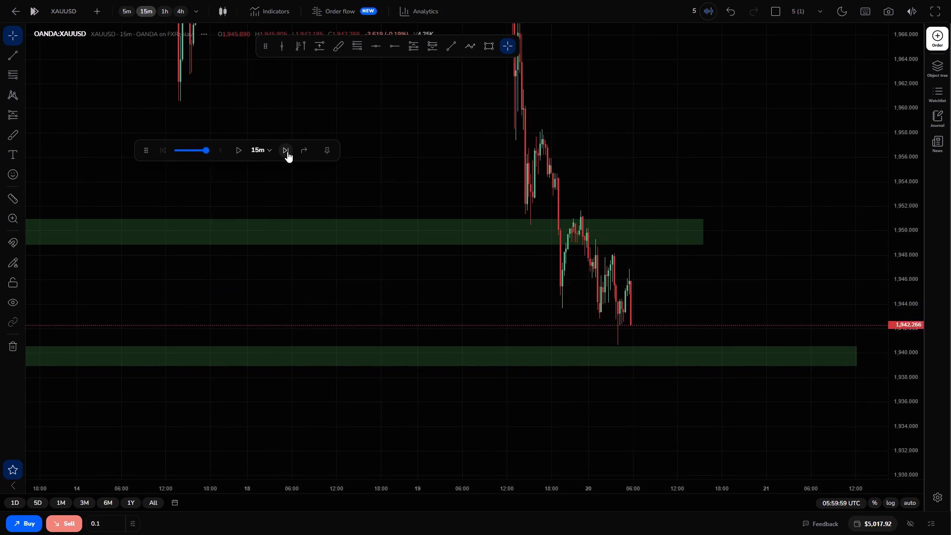
Step the replay one 15-minute candle at a time to 09:44:59 UTC on 20 April.
click(287, 152)
click(287, 152)
click(287, 152)
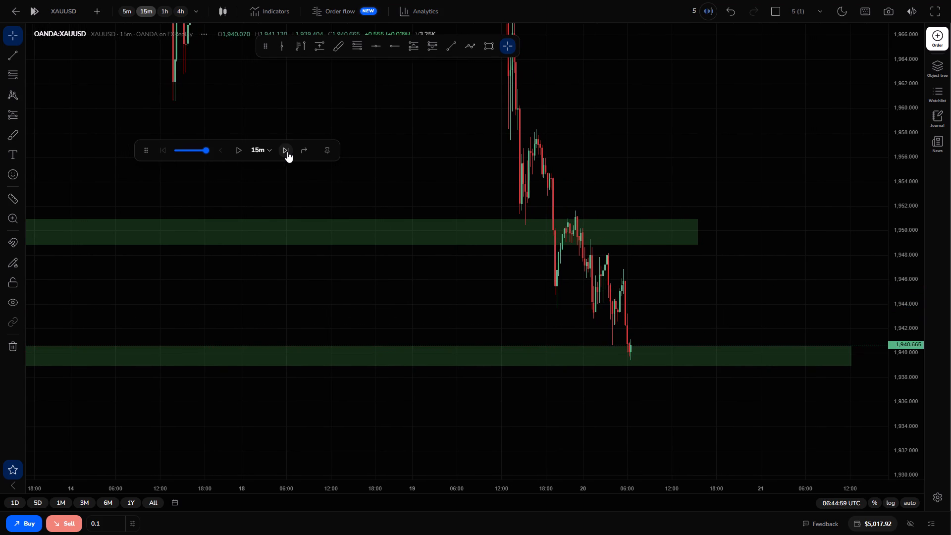
click(287, 152)
click(287, 152)
click(287, 152)
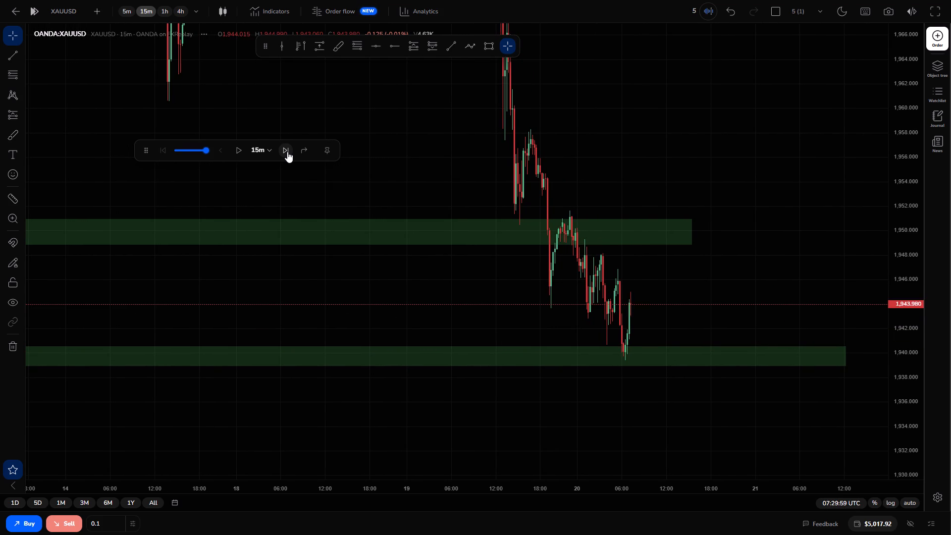
click(287, 152)
click(287, 152)
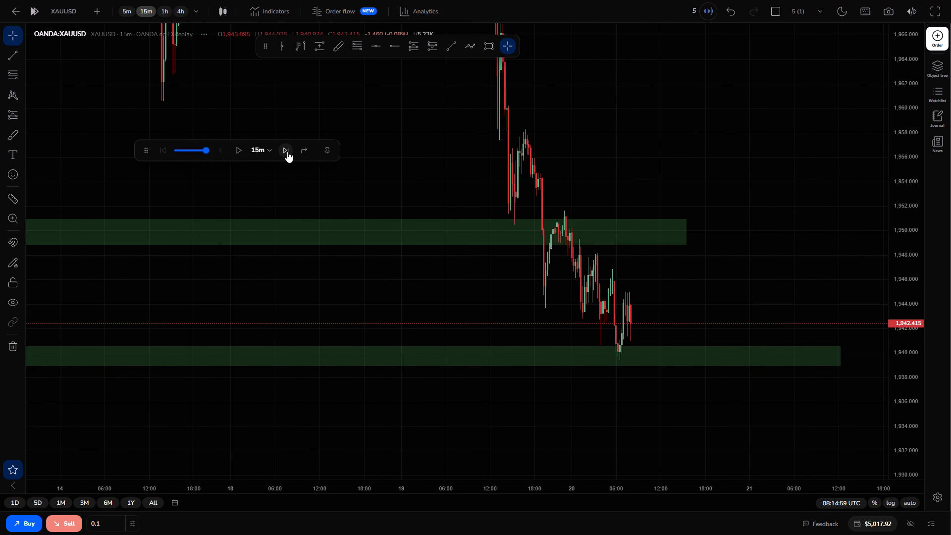
click(287, 152)
click(287, 152)
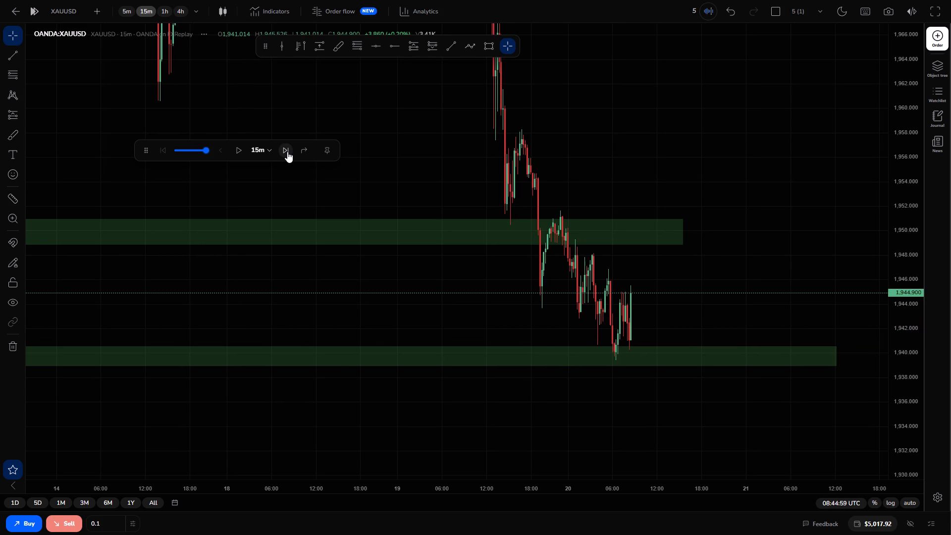
click(287, 152)
click(287, 152)
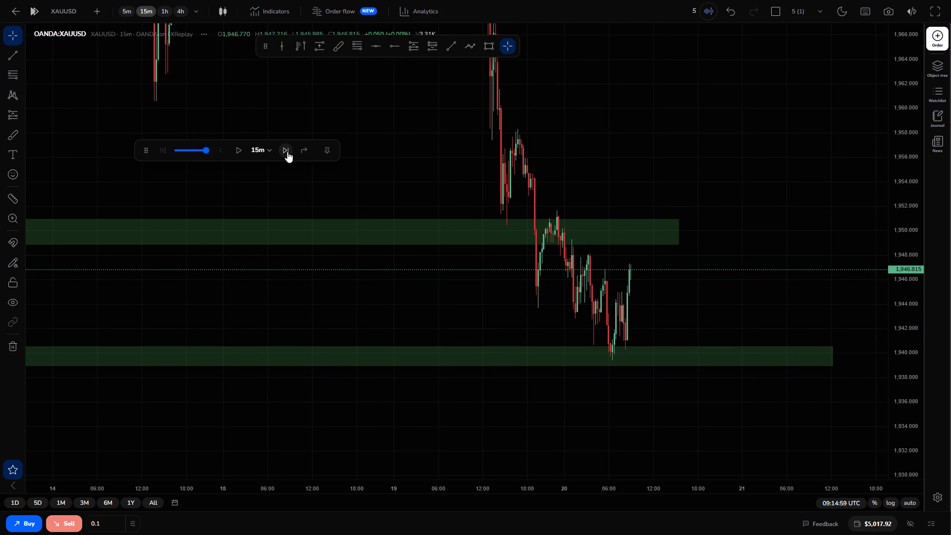
click(287, 152)
click(287, 152)
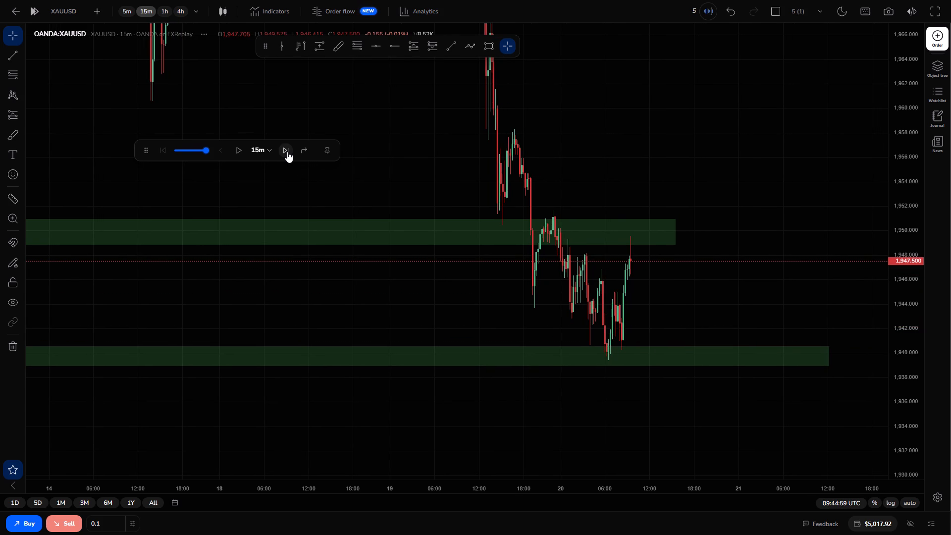
Sell 0.1 lot of XAUUSD at market with take profit at 1,940.544 and stop loss at 1,949.936.
click(57, 521)
drag(800, 263, 794, 386)
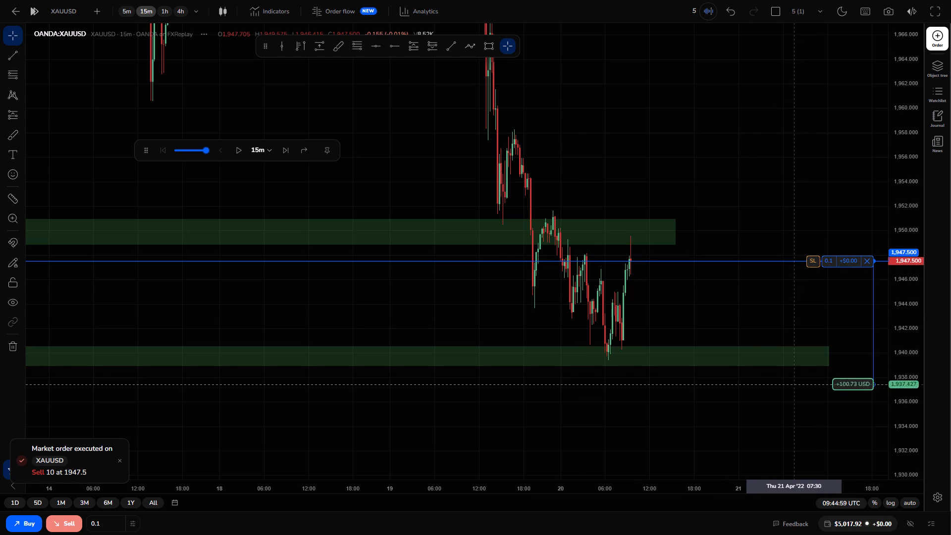
drag(794, 386, 793, 346)
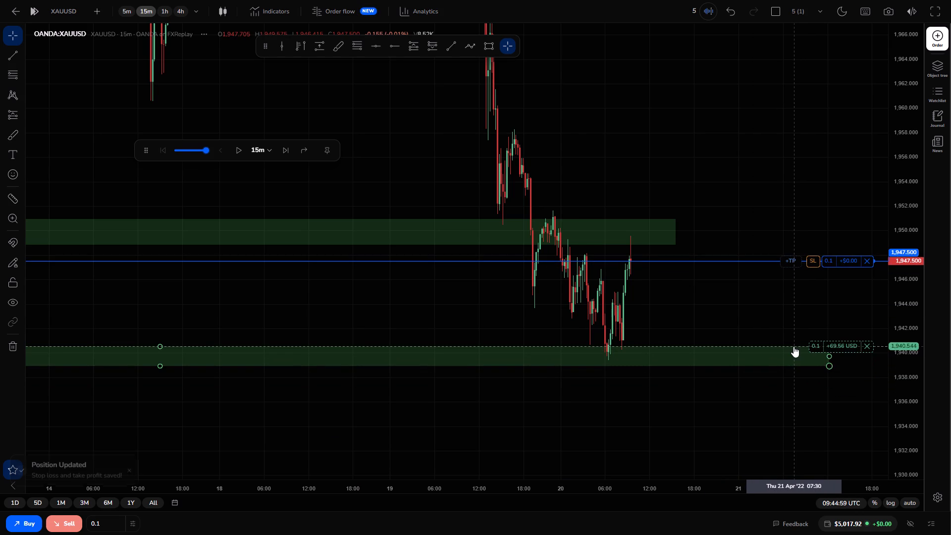
drag(812, 260, 810, 231)
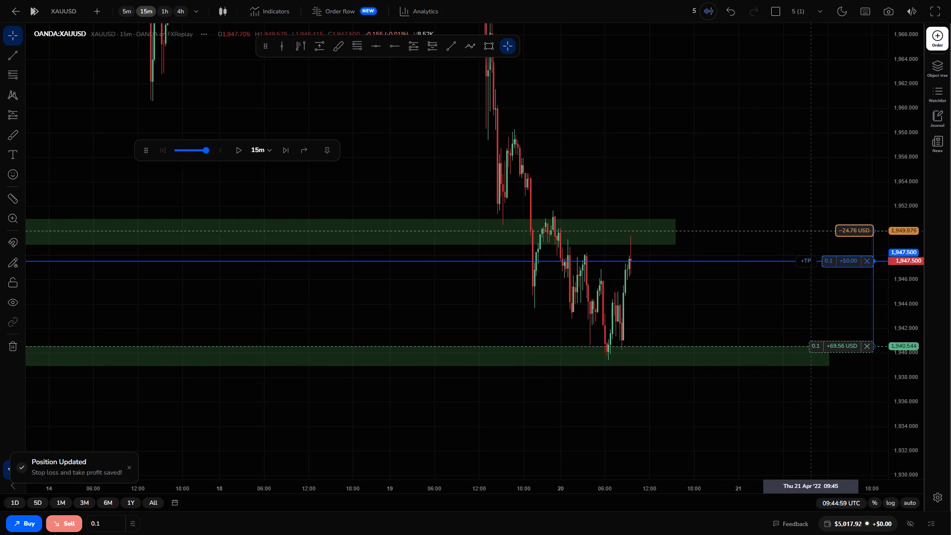
drag(810, 231, 810, 231)
Advance the replay in 15-minute increments to 11:59:59 UTC on 20 April.
click(283, 149)
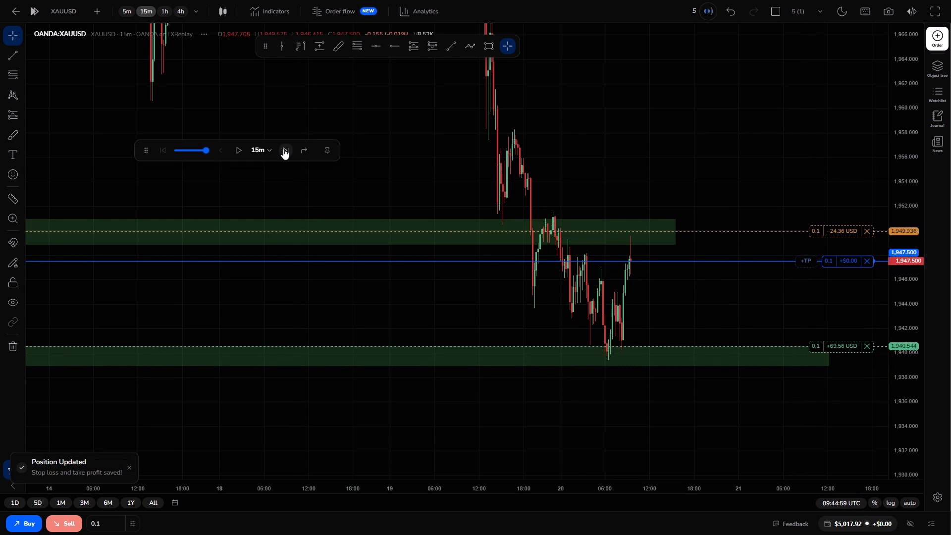
click(283, 149)
click(283, 149)
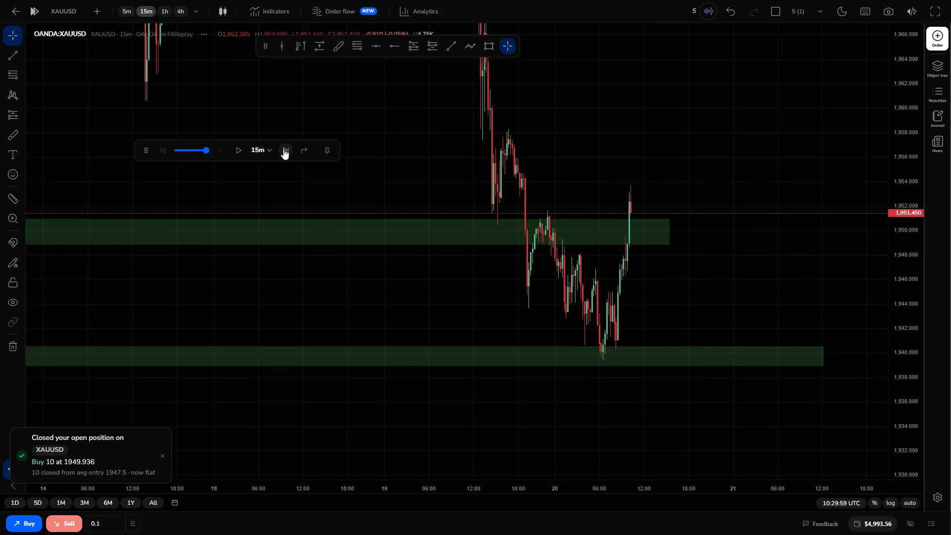
triple_click(283, 149)
double_click(283, 149)
click(283, 149)
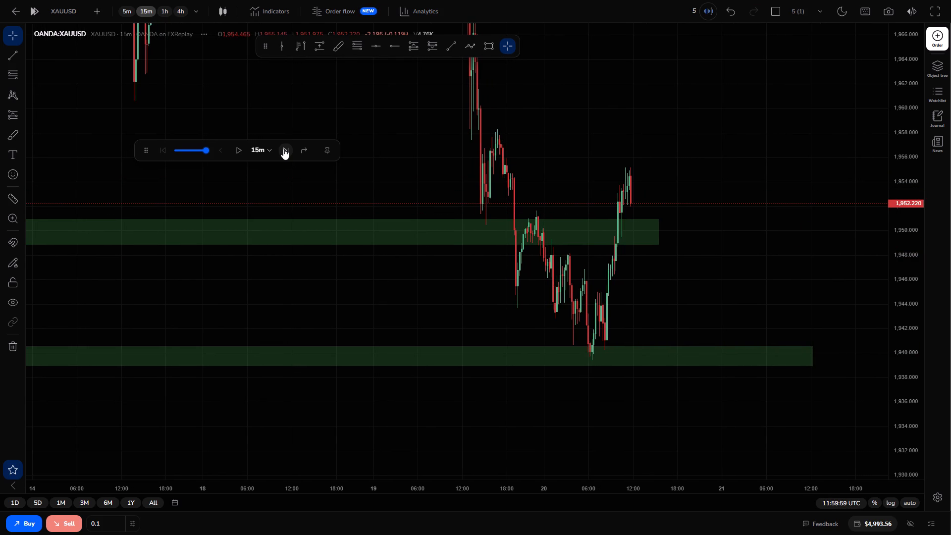
Leave the browser's full-screen view, minimize its window and launch Kuro from the desktop.
key(F11)
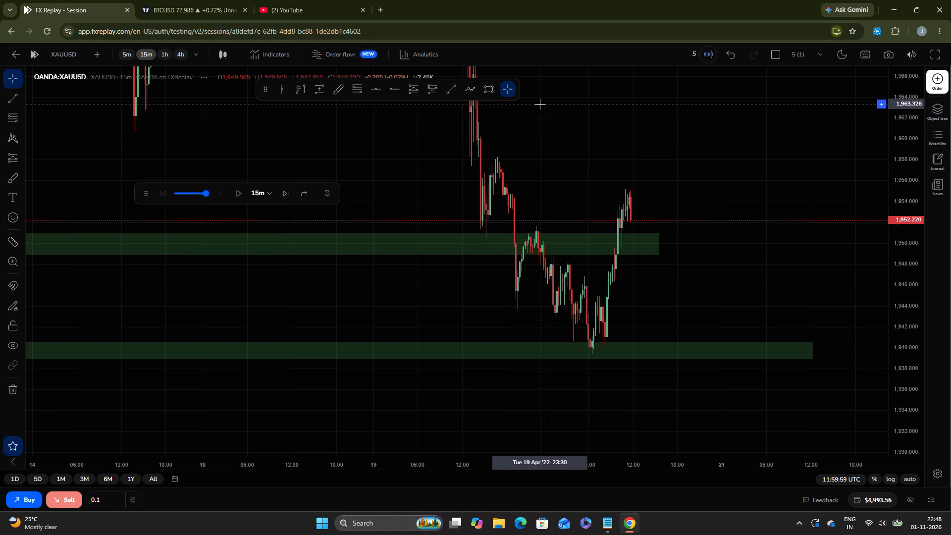
key(F11)
key(F11)
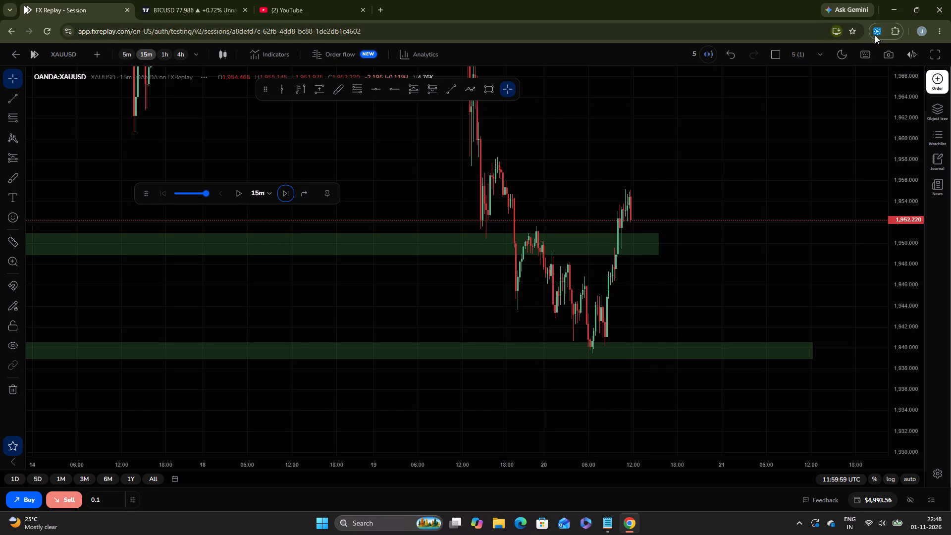
click(901, 2)
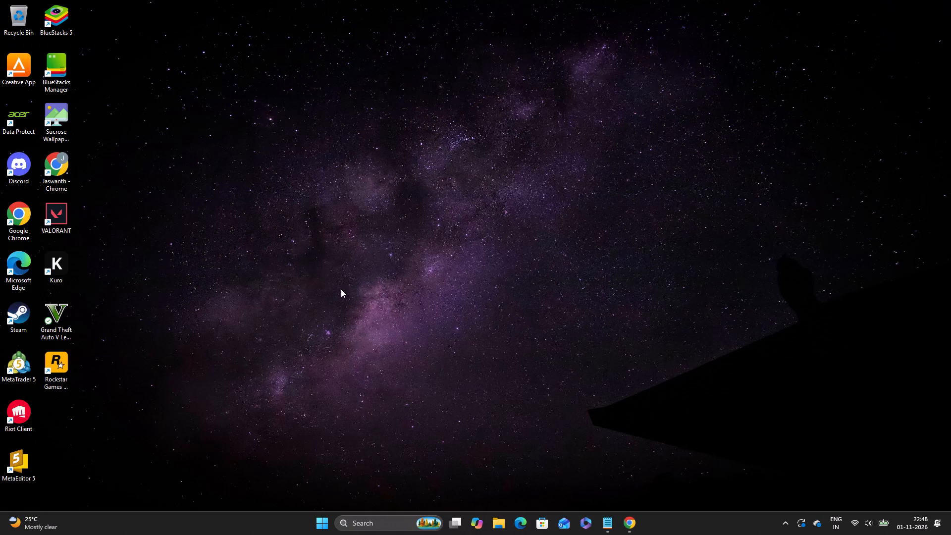
double_click(61, 252)
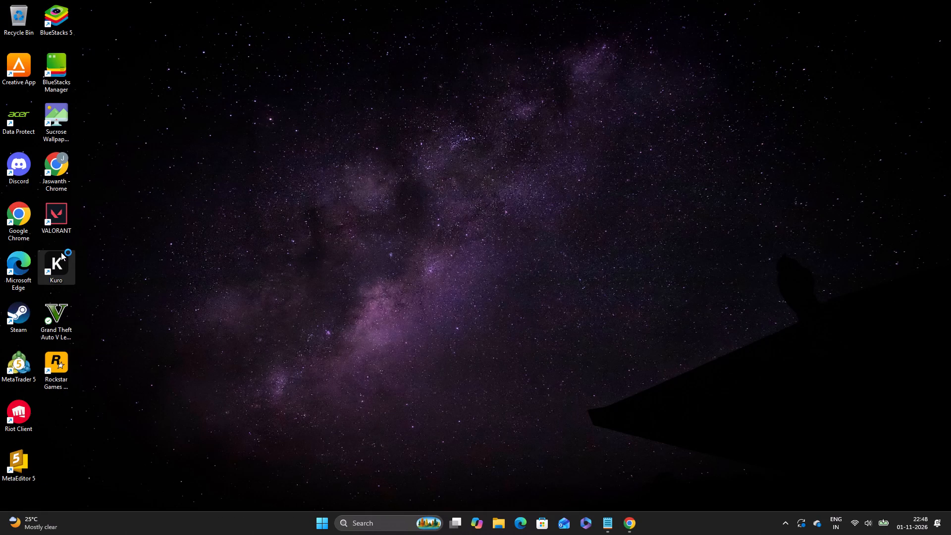
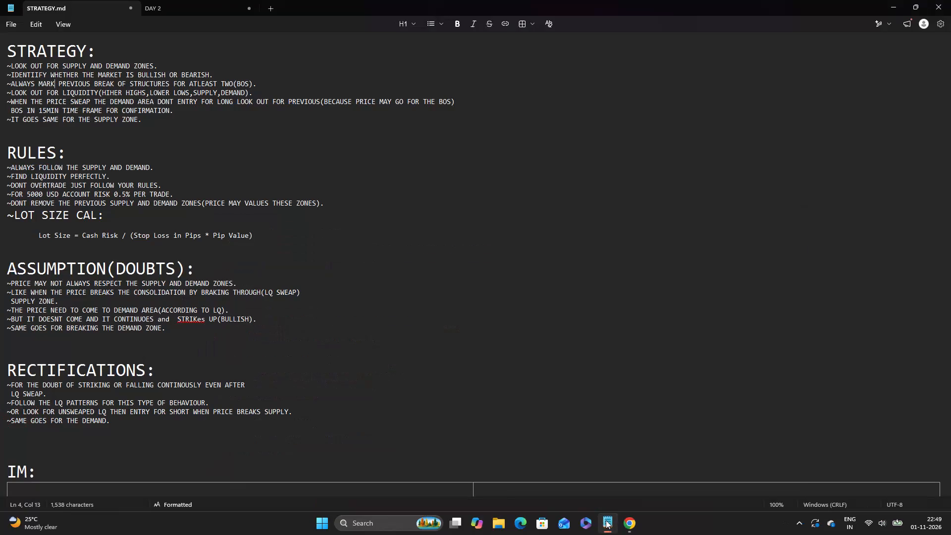
Add a top-level heading "DAY 5:" below the DAY 3 entries in the DAY 2 notes.
click(196, 2)
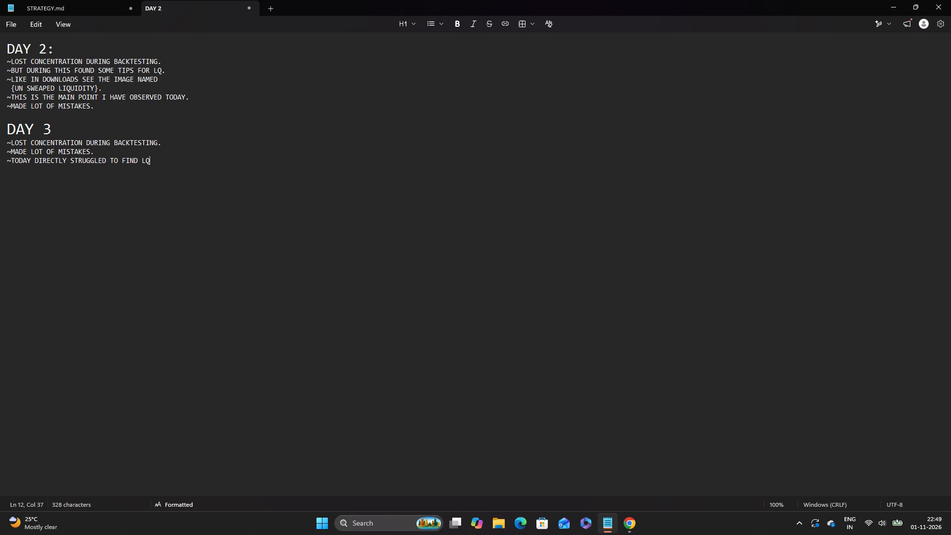
key(Return)
key(space)
key(space)
key(Return)
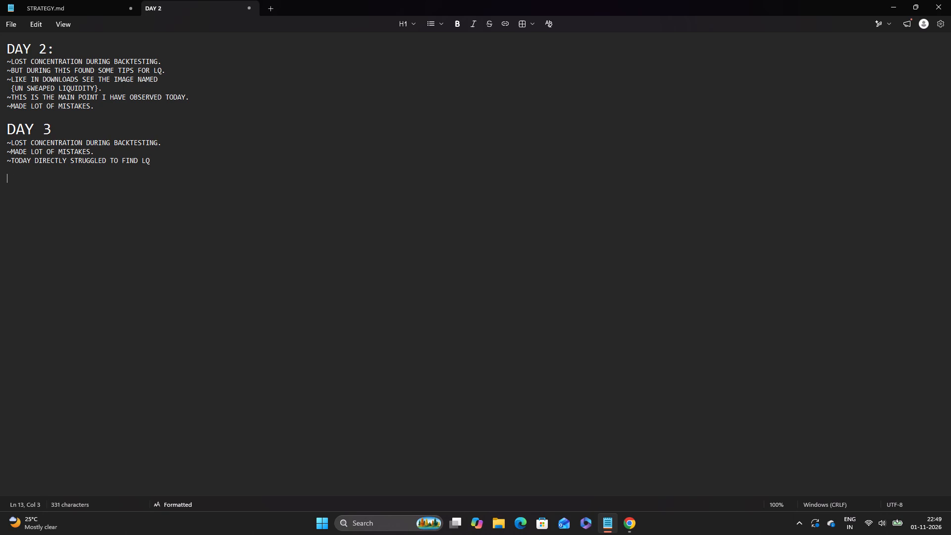
key(Return)
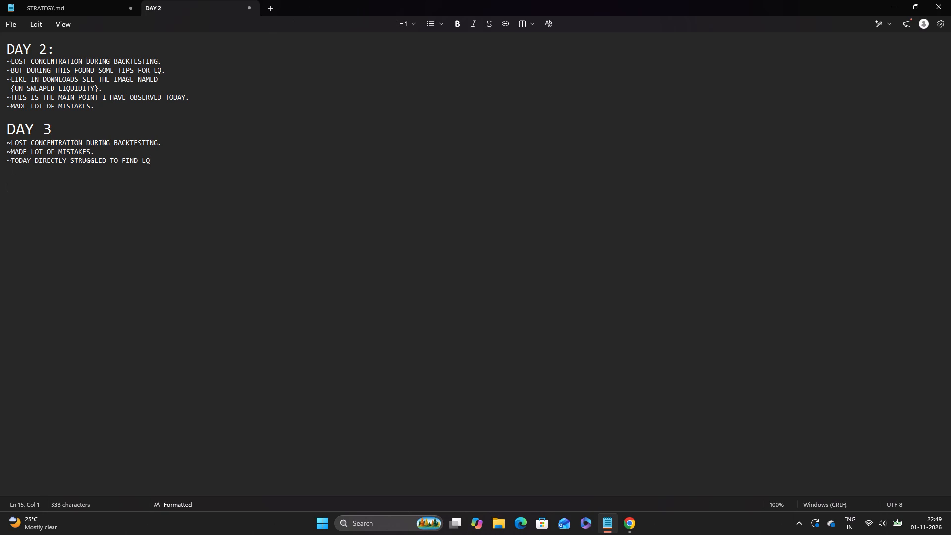
click(412, 31)
click(394, 85)
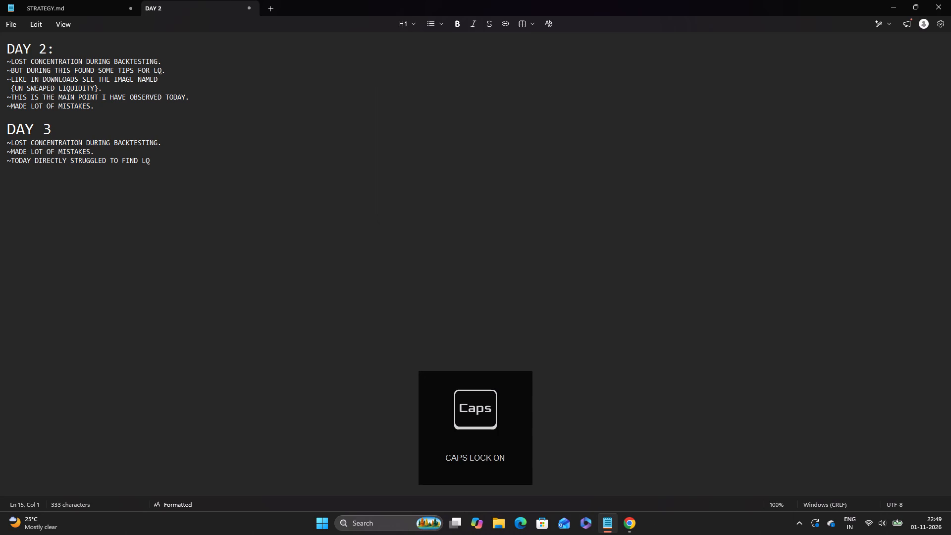
key(d)
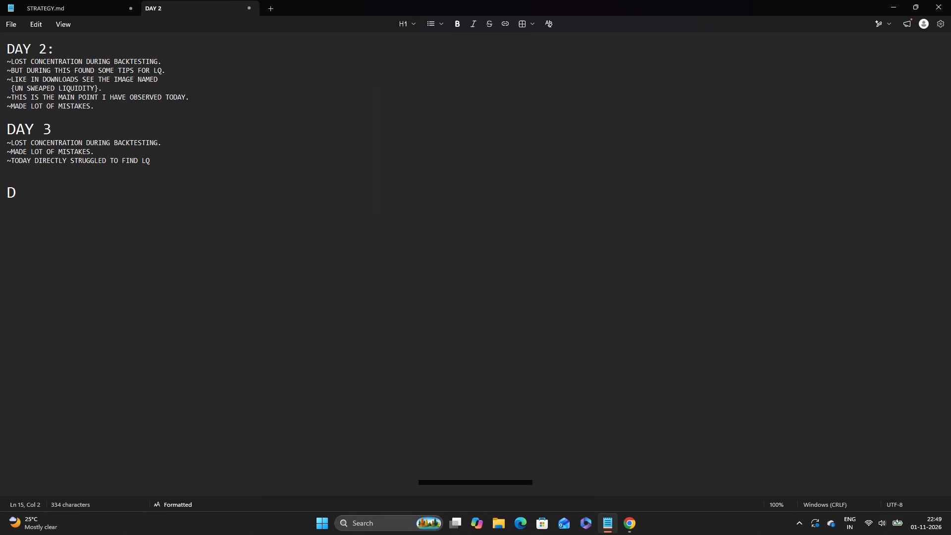
key(y)
key(BackSpace)
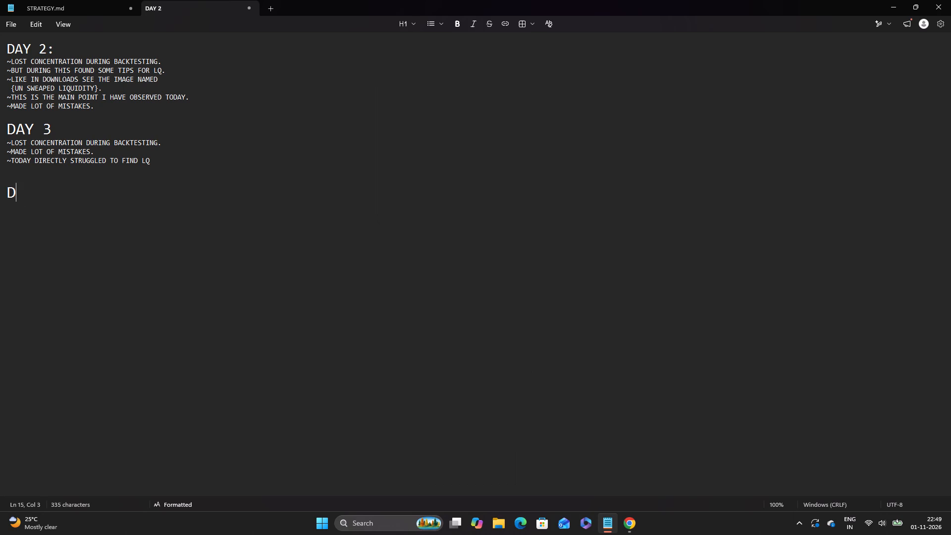
key(a)
key(t)
key(BackSpace)
text(Y)
key(space)
key(Right)
key(Right)
key(Right)
key(Right)
key(Right)
key(Right)
key(Right)
key(4)
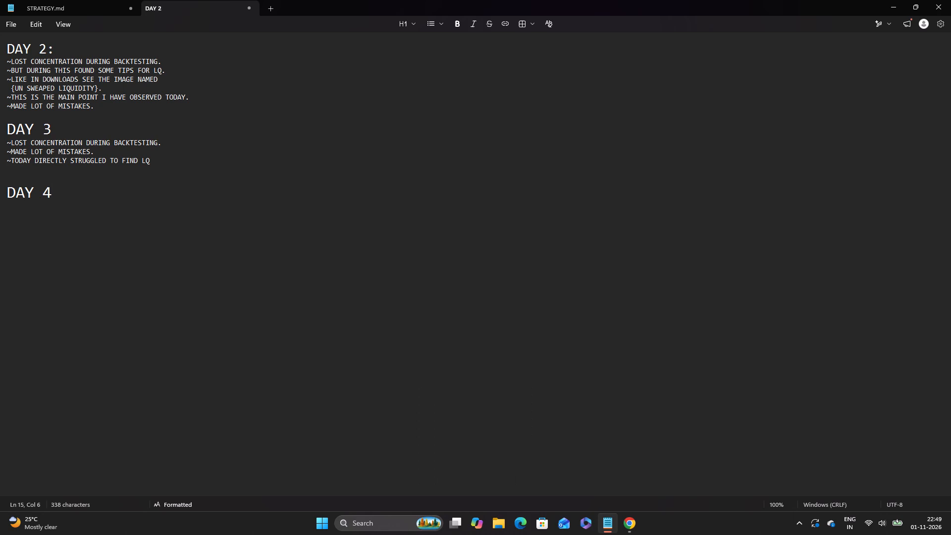
key(BackSpace)
key(5)
key(shift+colon)
key(Return)
Enter the note "~DONT KNOW WHAT IM DOING>" as the first line under the DAY 5 heading.
text(~DONT KNOW WHA)
text(T IM)
key(space)
text(DOING)
key(space)
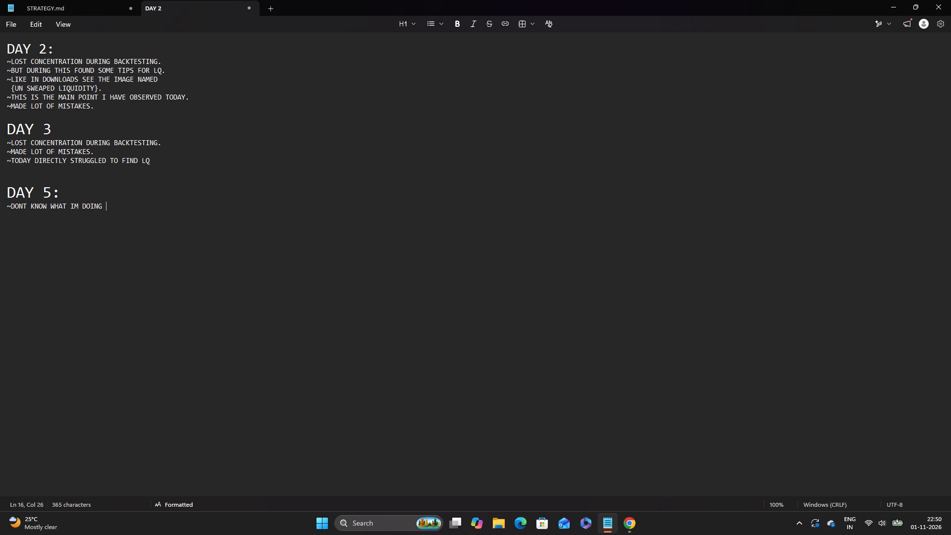
key(BackSpace)
key(shift+greater)
key(Return)
Add the second DAY 5 line "~MY BRAIN SPINNING AROUND LIKE DUMB." and start a new line.
text(~MY SP)
key(BackSpace)
key(BackSpace)
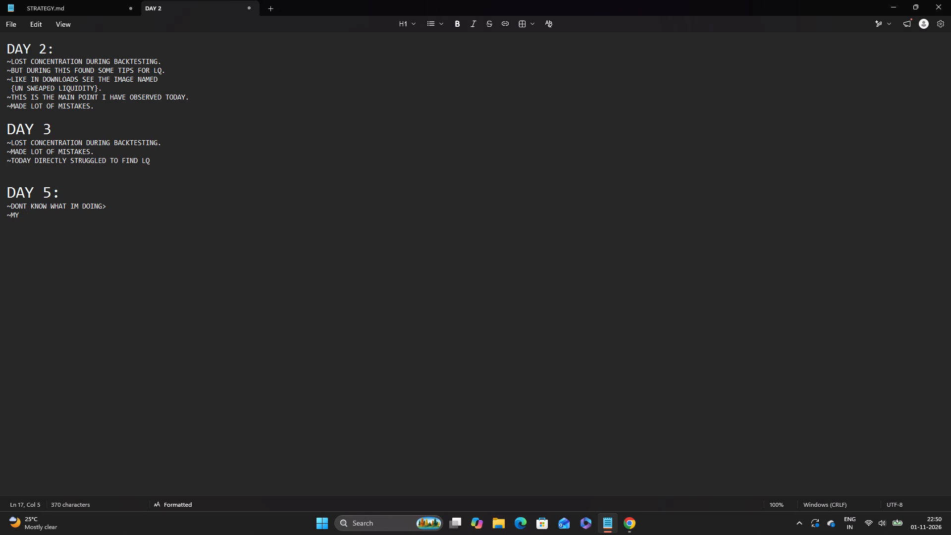
text(BRAIB)
key(BackSpace)
text(N)
key(space)
text(SPINNING AR)
text(OUNF)
key(BackSpace)
text(D LIKE)
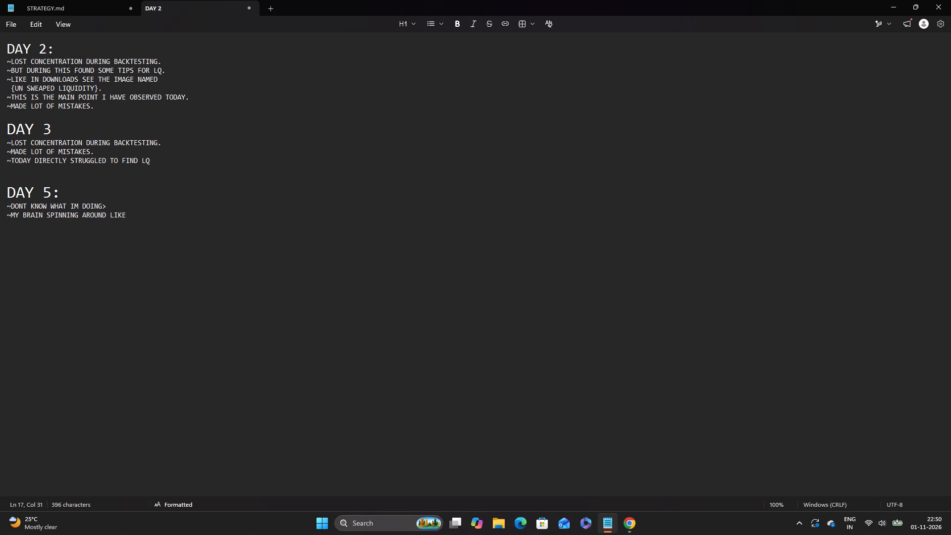
key(space)
text(DUMB)
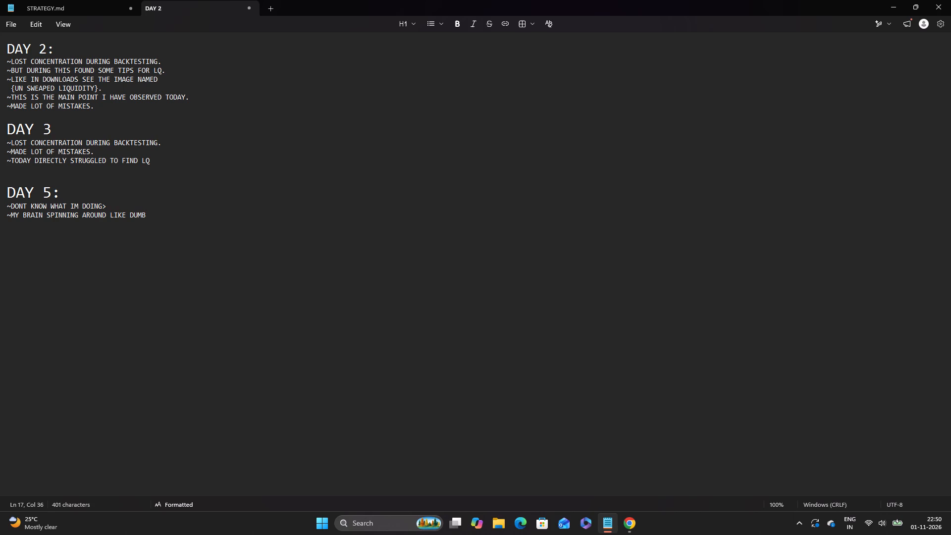
key(period)
key(Return)
Minimize the notes window and switch back to the FX Replay session in Chrome.
click(926, 5)
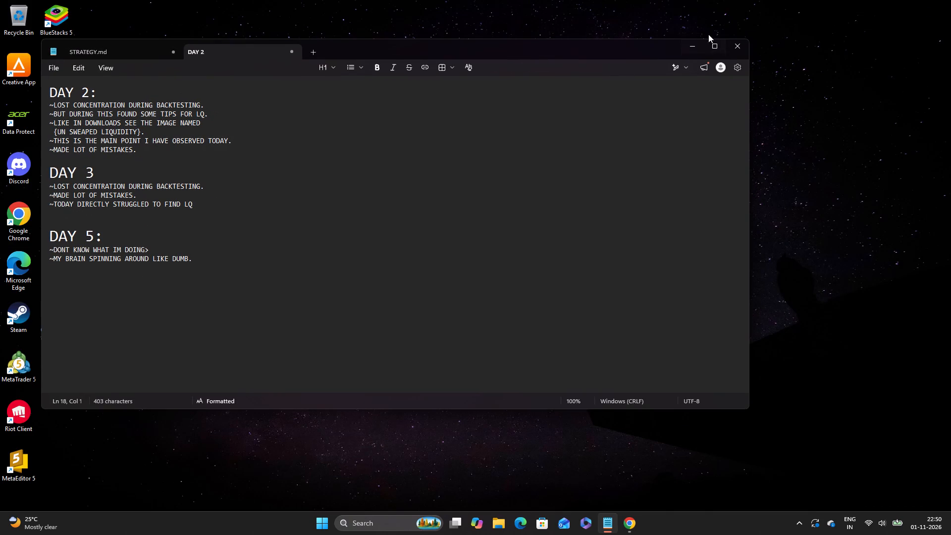
click(685, 44)
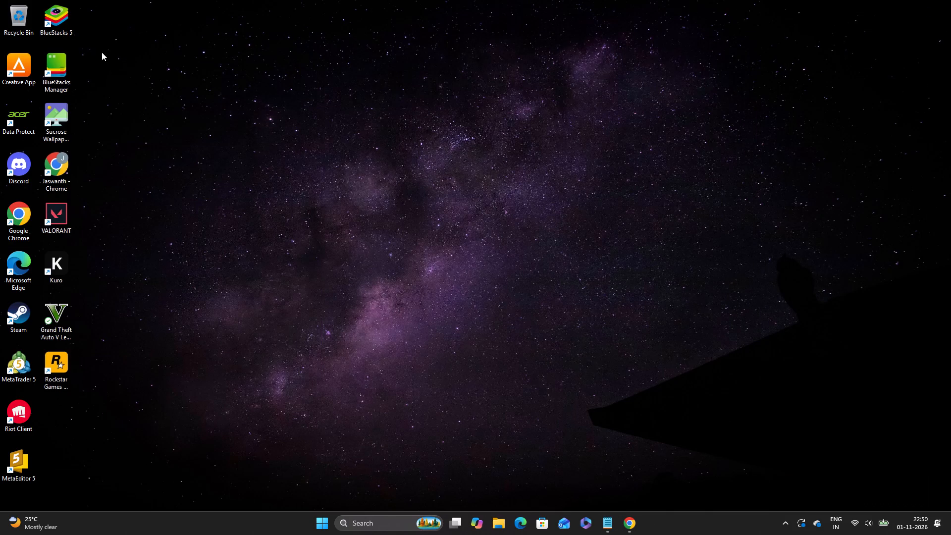
click(628, 527)
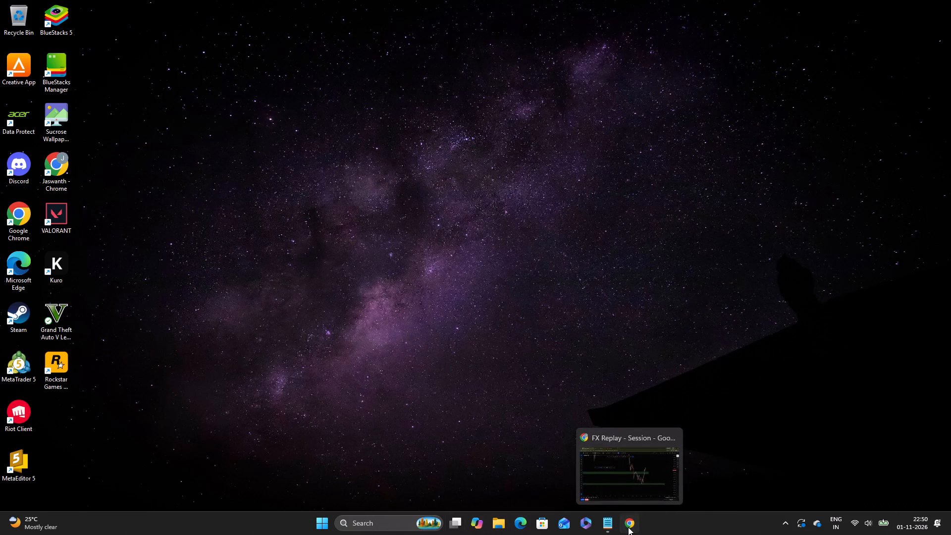
drag(628, 527, 419, 293)
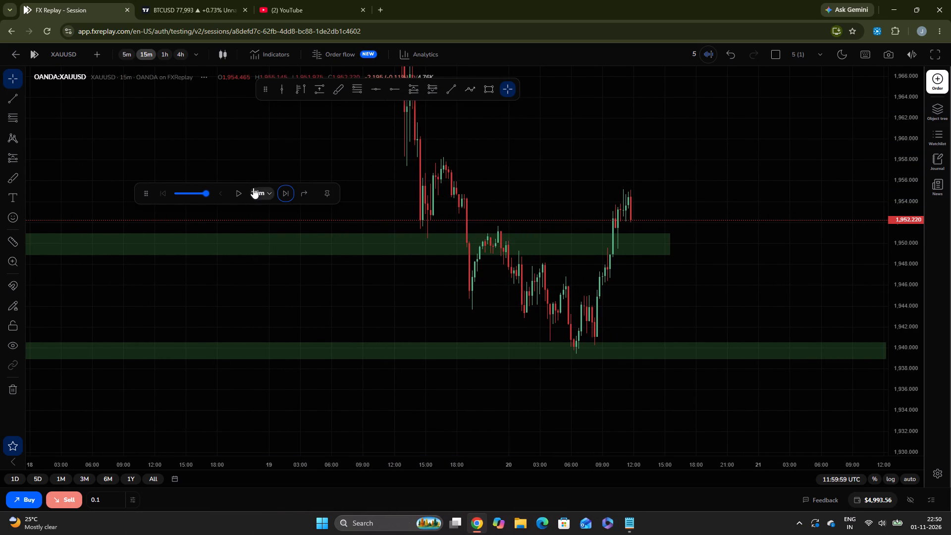
Play the XAUUSD replay at 15-minute steps and pause it at 17:29:59 UTC on 20 April.
click(237, 194)
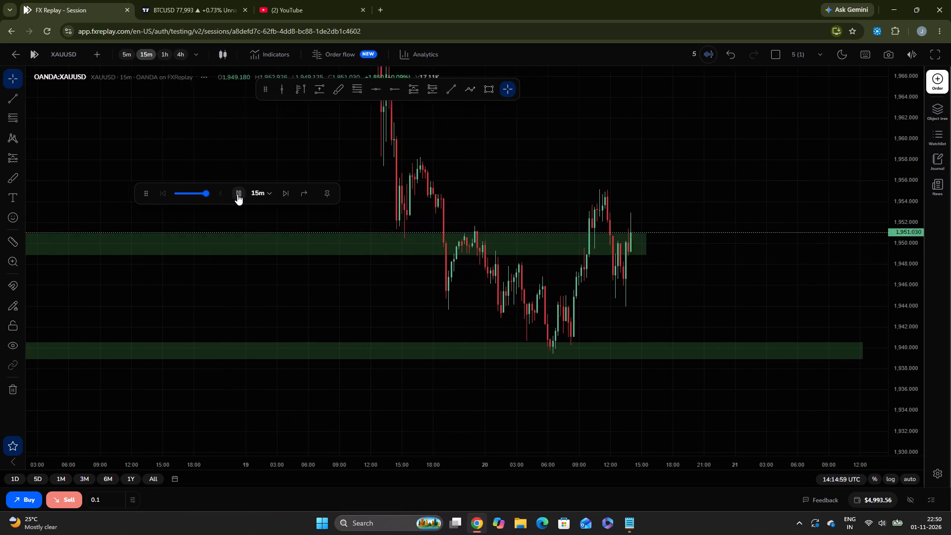
click(237, 194)
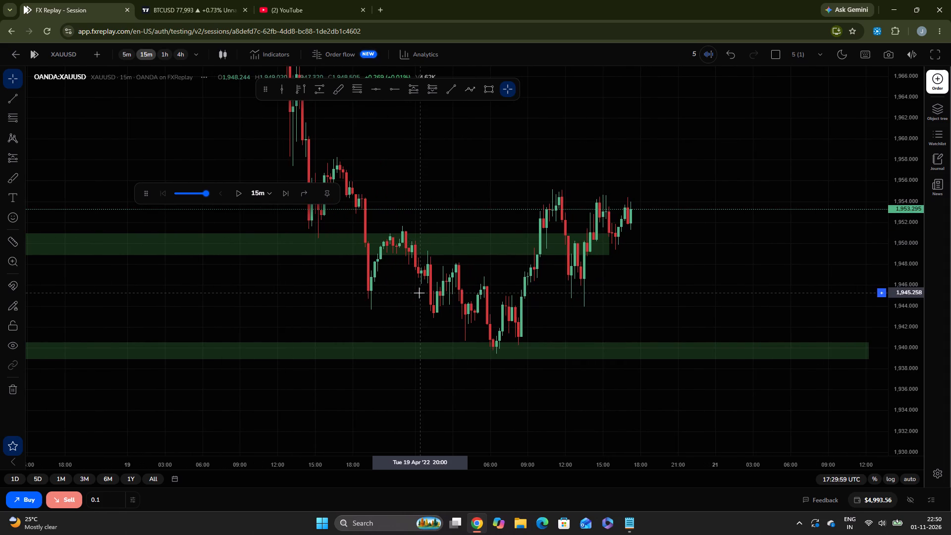
Draw a rectangle zone from about 1,945 down to about 1,943.5, starting at the 19 April evening low and extending past the latest candle.
drag(904, 244, 903, 330)
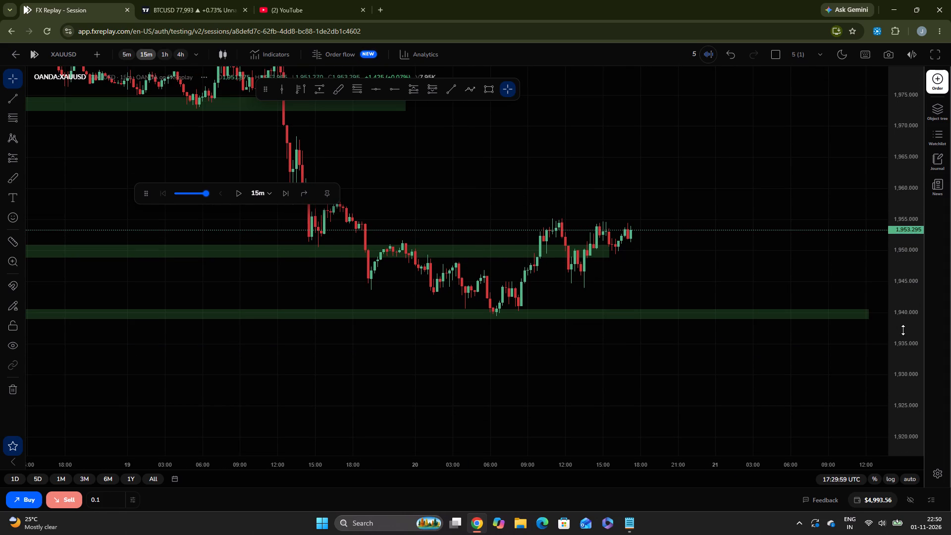
click(488, 89)
drag(367, 282, 541, 301)
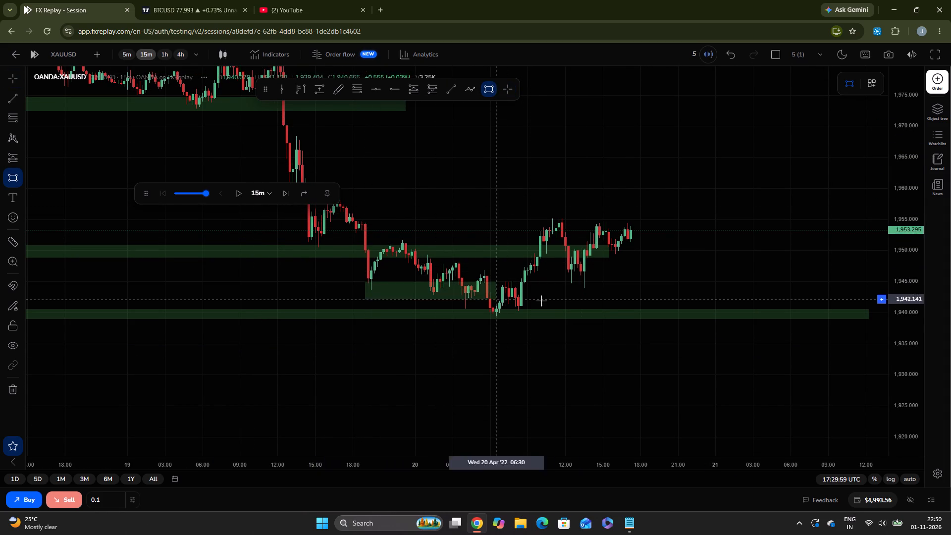
drag(541, 301, 668, 290)
click(668, 290)
click(581, 369)
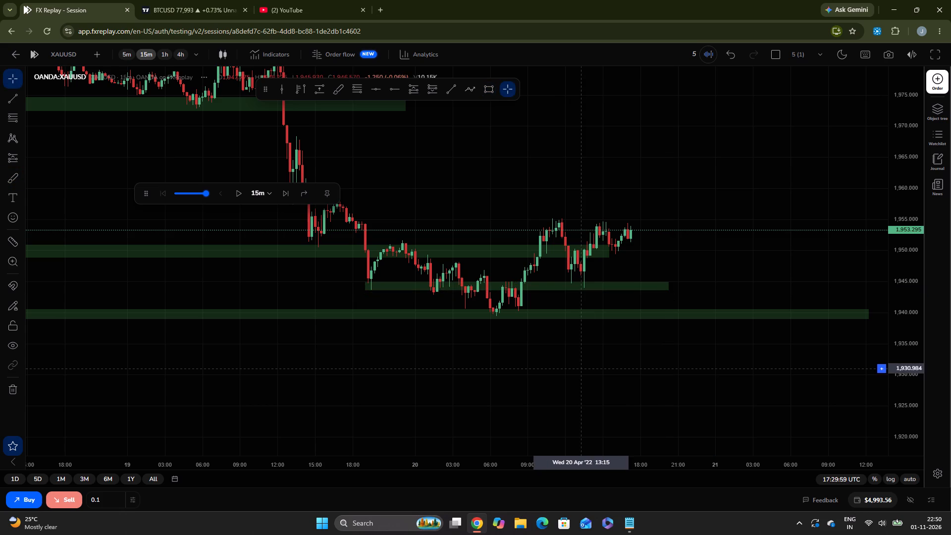
Advance the replay in 15-minute candles to 10:29:59 UTC on 21 April and pause it there.
triple_click(288, 192)
triple_click(288, 192)
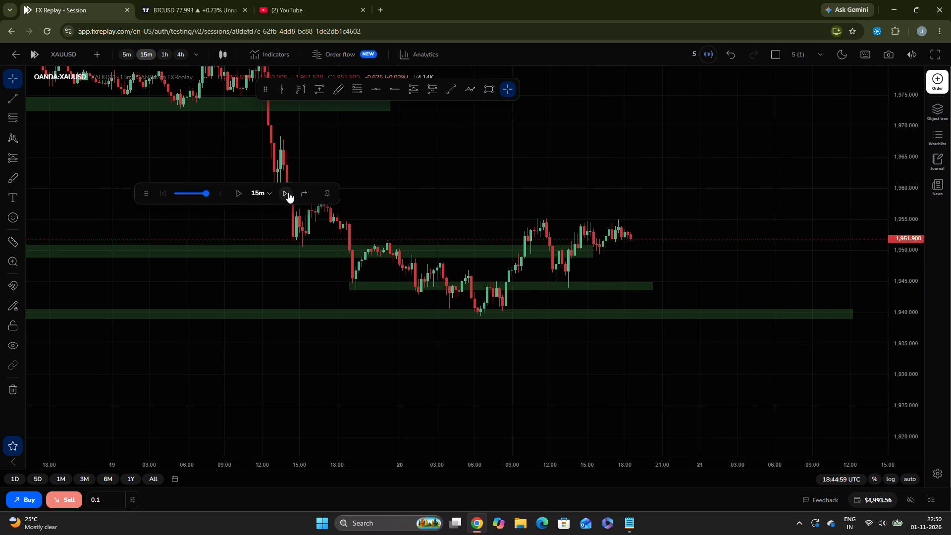
double_click(288, 192)
click(240, 195)
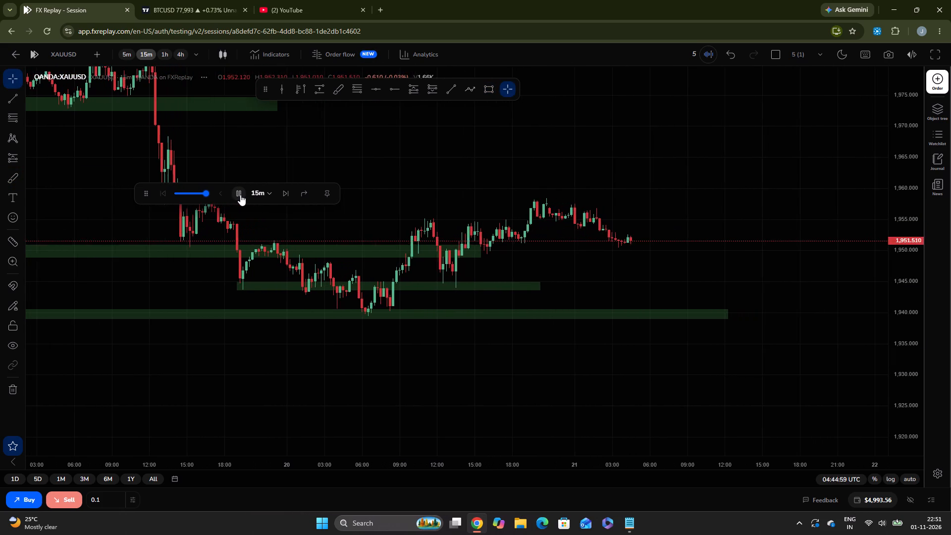
click(240, 195)
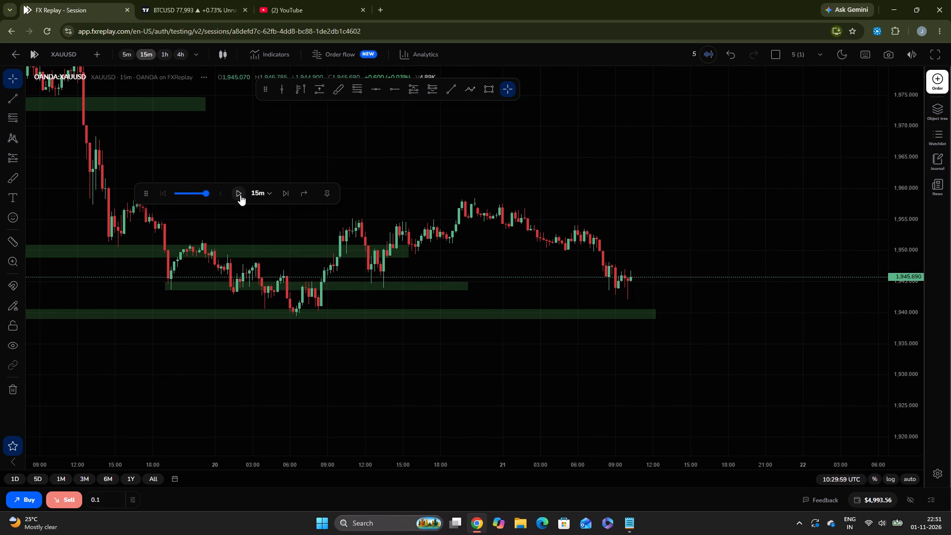
drag(899, 373, 876, 309)
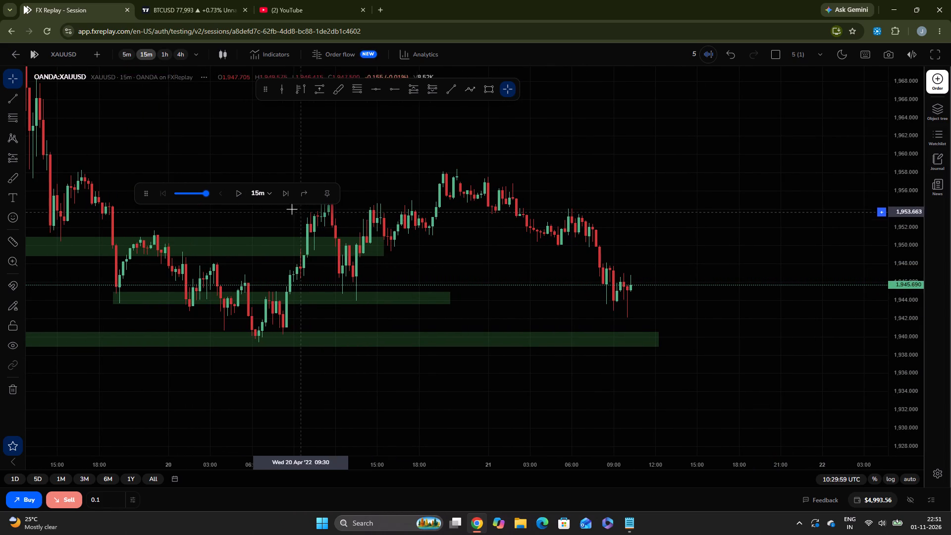
Advance the XAUUSD replay in 15-minute candles to 11:29:59 UTC on 21 April.
click(287, 200)
click(287, 200)
click(287, 200)
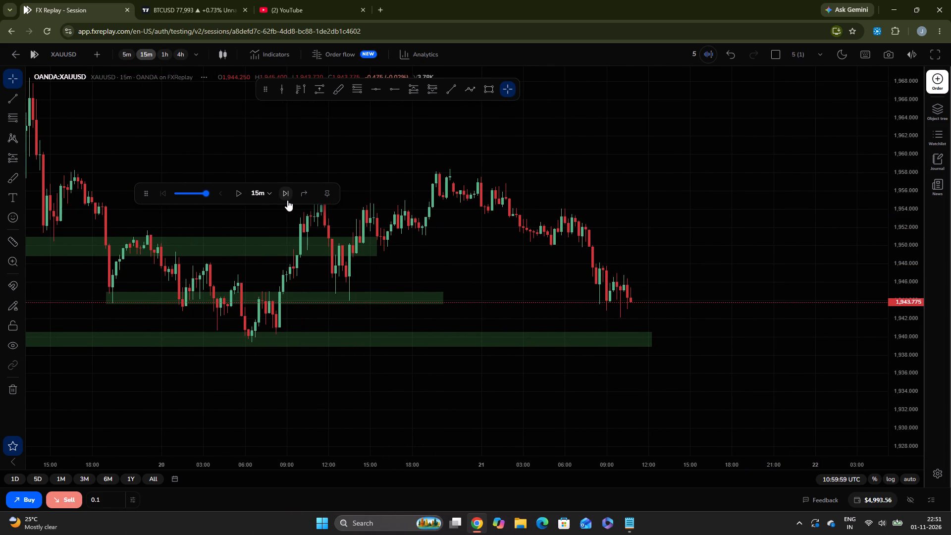
click(287, 200)
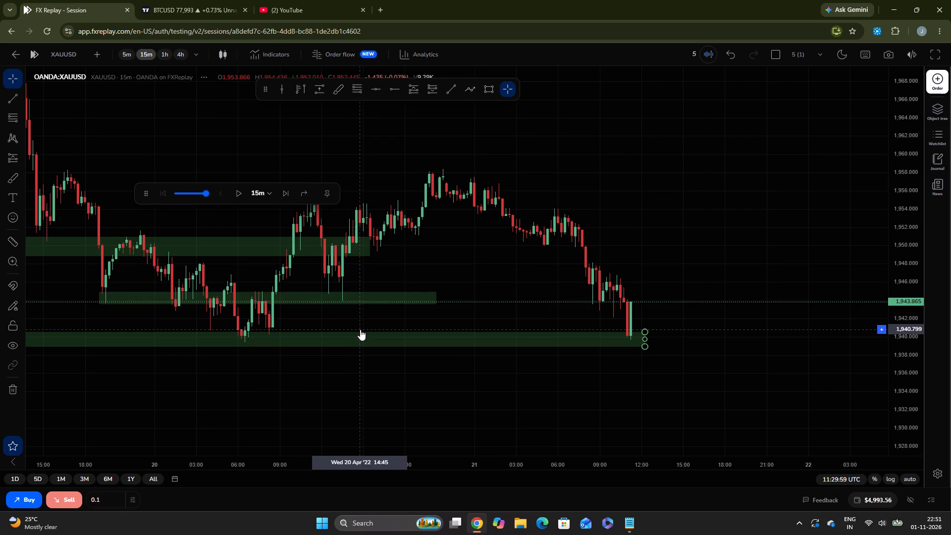
Buy 0.1 XAUUSD at market, with take profit at about 1,958.5 and stop loss at about 1,937.9.
click(30, 499)
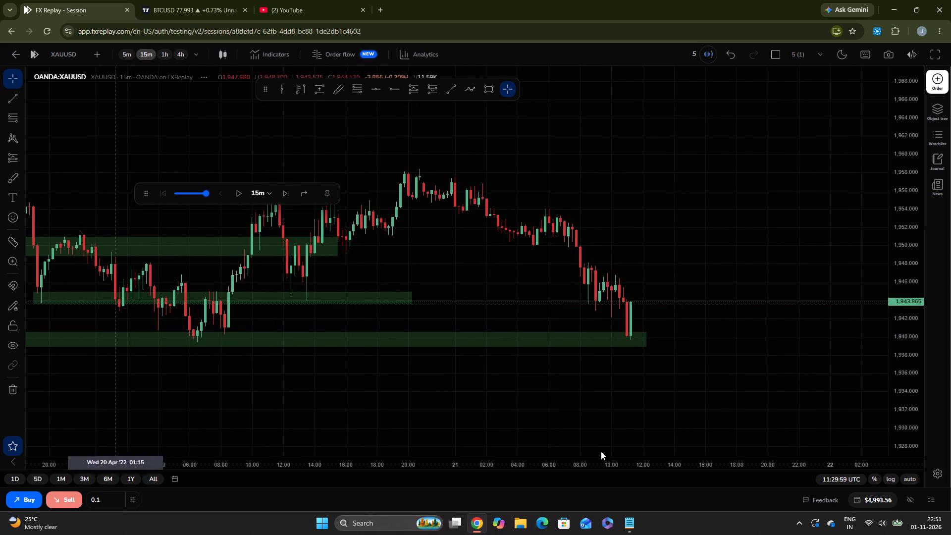
drag(795, 304, 797, 217)
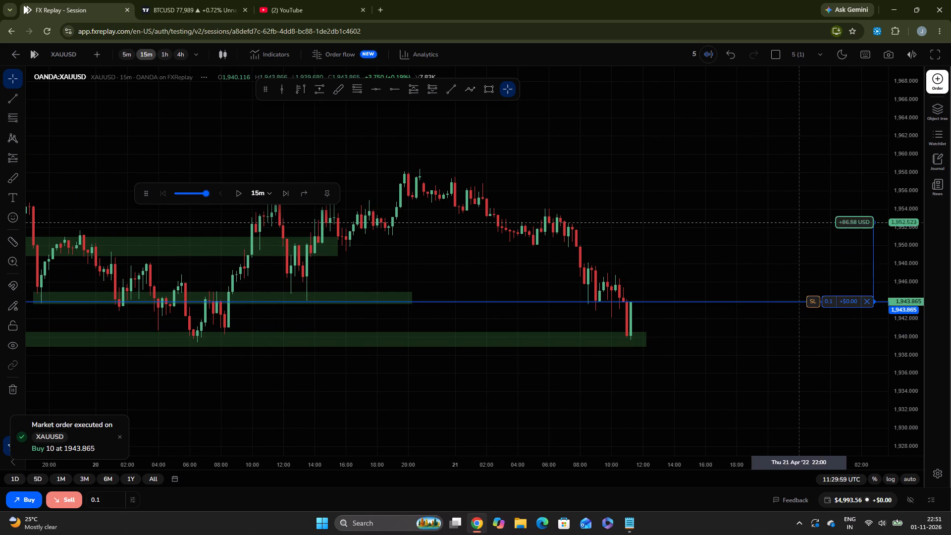
drag(797, 217, 774, 168)
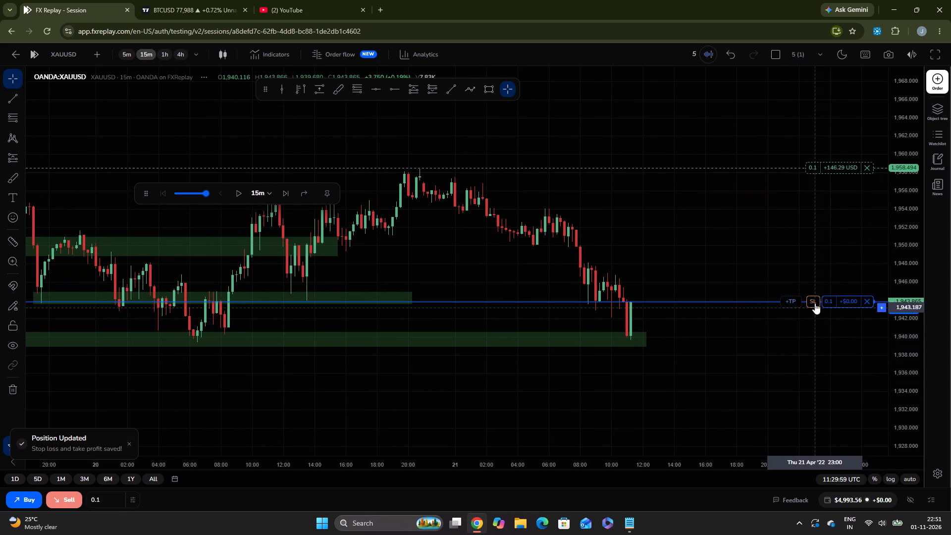
drag(815, 299, 811, 356)
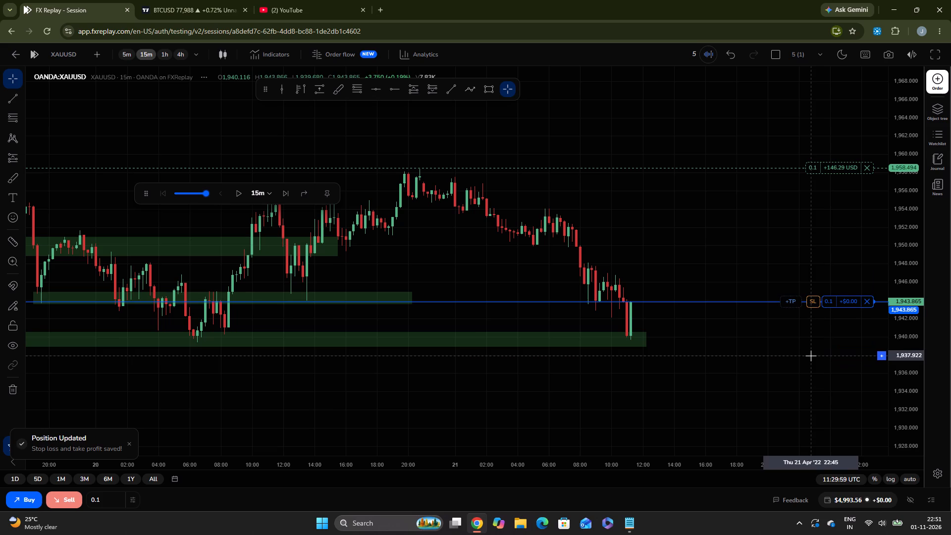
Play the replay at 15-minute steps and pause it at 12:29:59 UTC on 22 April.
click(236, 194)
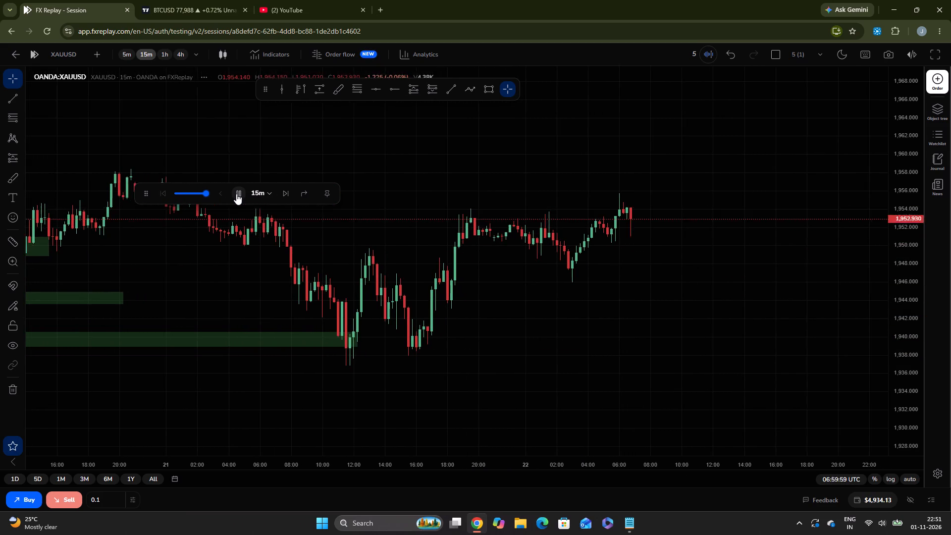
click(236, 194)
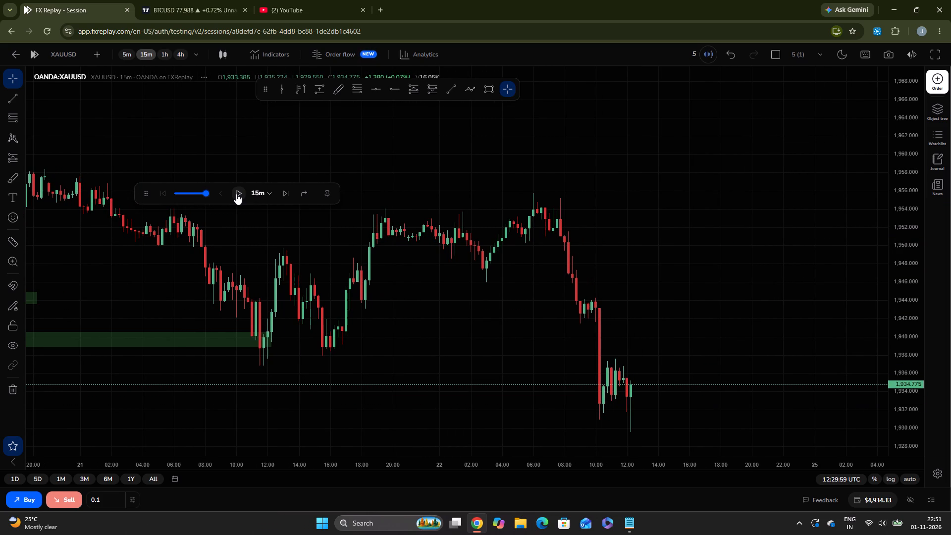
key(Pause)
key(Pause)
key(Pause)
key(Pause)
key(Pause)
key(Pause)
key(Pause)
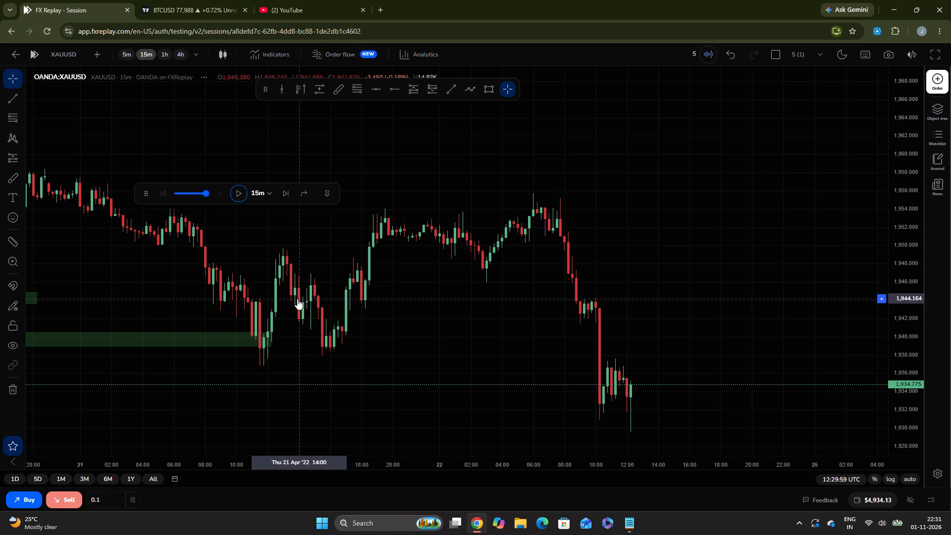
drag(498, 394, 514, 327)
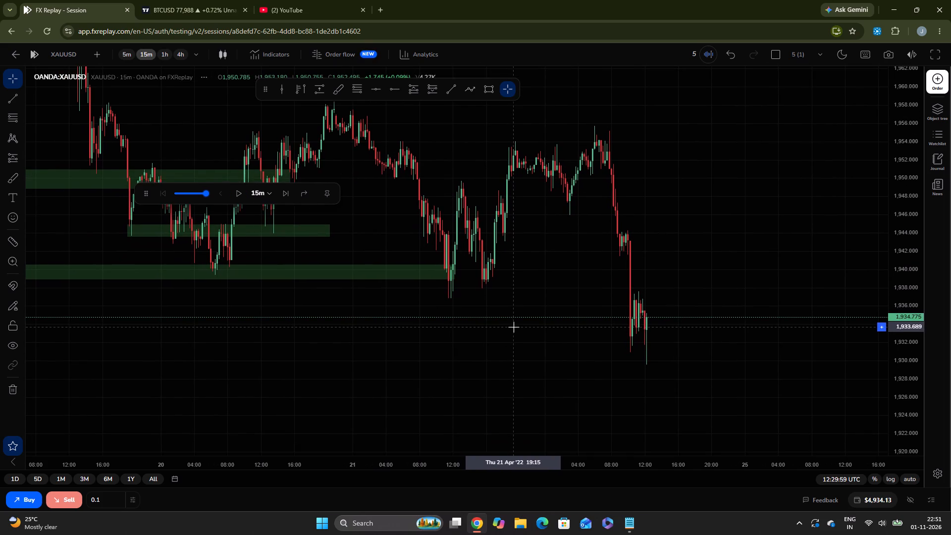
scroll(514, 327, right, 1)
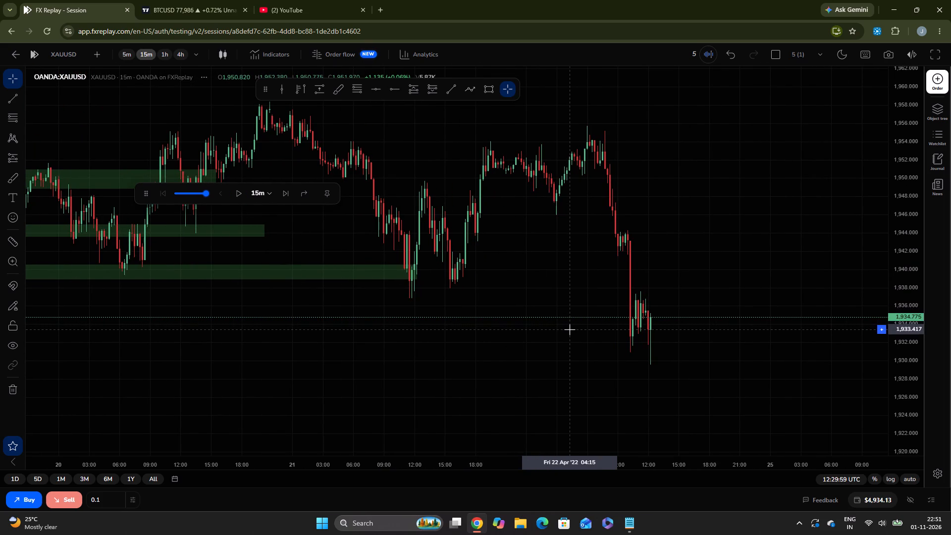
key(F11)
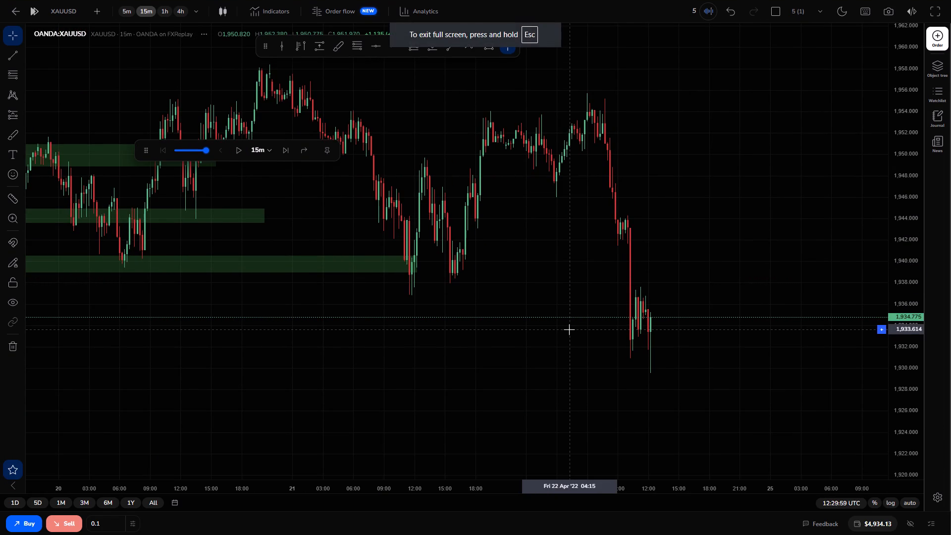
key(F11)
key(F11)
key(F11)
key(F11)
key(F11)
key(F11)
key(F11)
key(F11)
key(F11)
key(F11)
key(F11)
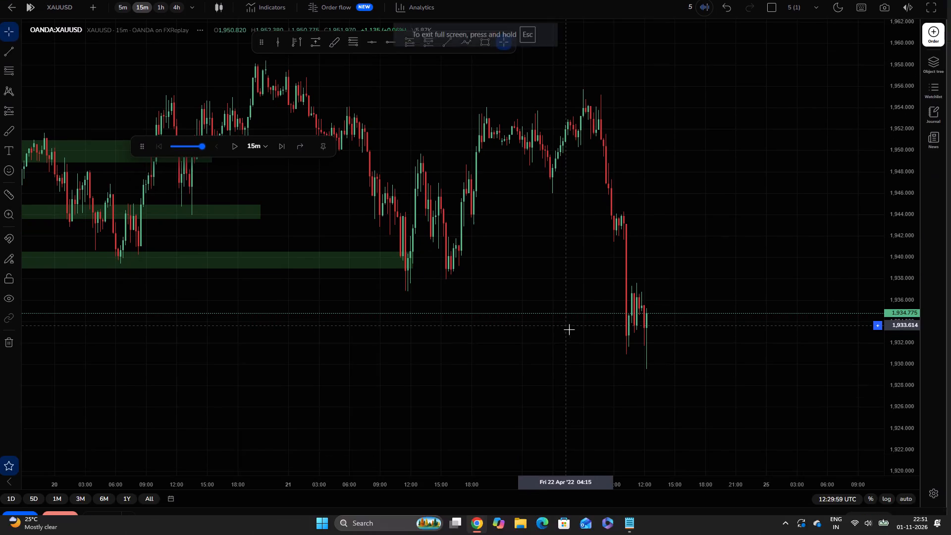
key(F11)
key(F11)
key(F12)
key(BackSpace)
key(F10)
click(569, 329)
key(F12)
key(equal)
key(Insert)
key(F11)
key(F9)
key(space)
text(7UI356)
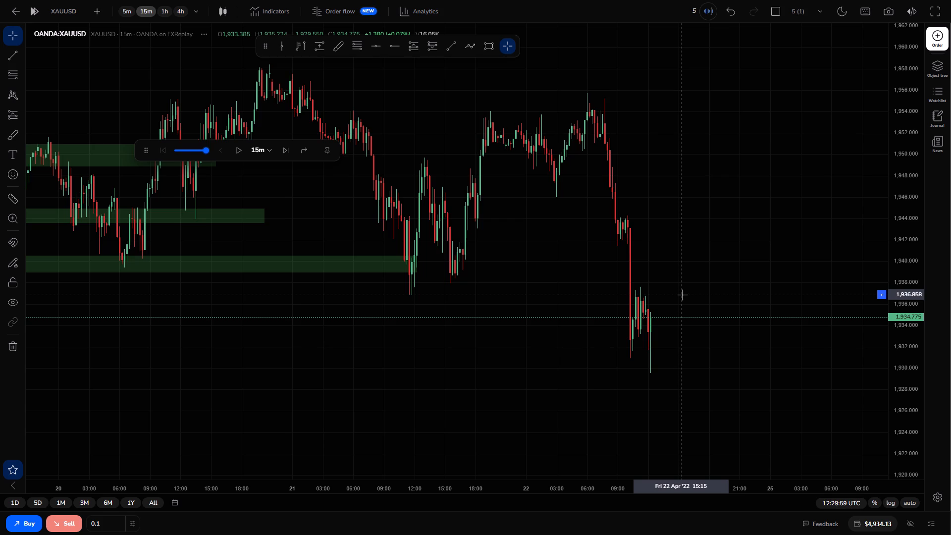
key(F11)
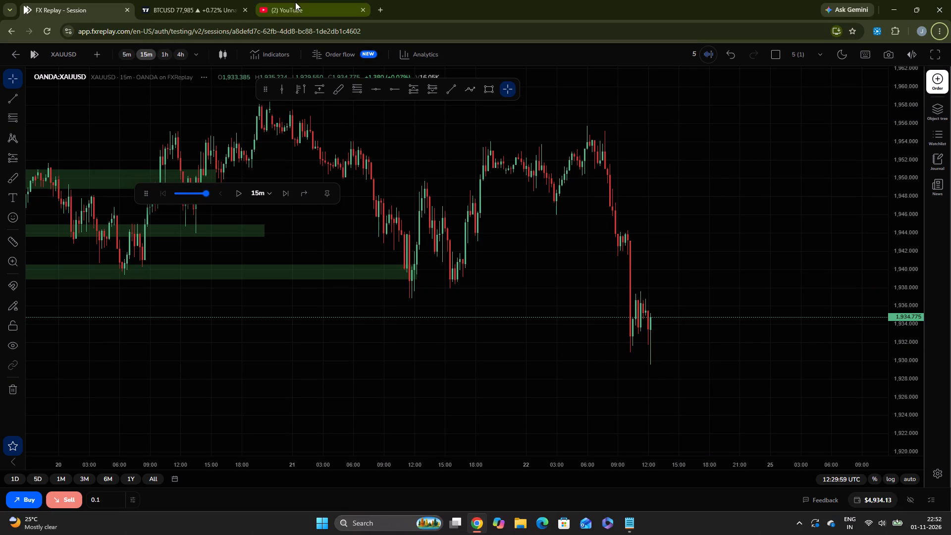
Switch to the open YouTube page in the browser.
click(294, 3)
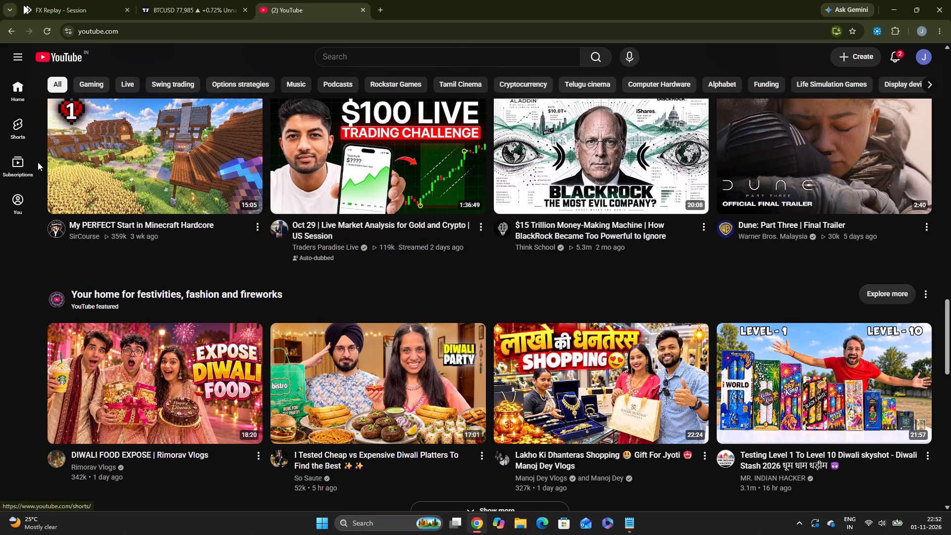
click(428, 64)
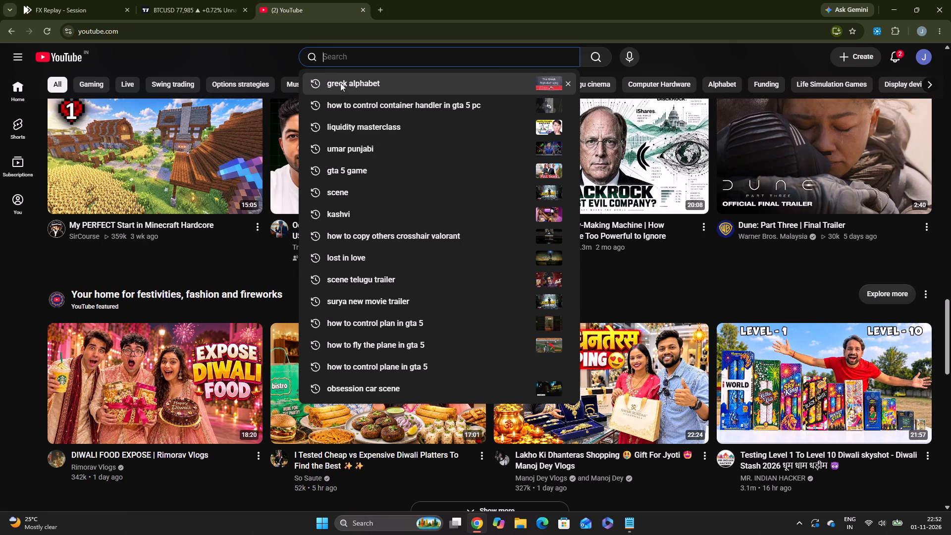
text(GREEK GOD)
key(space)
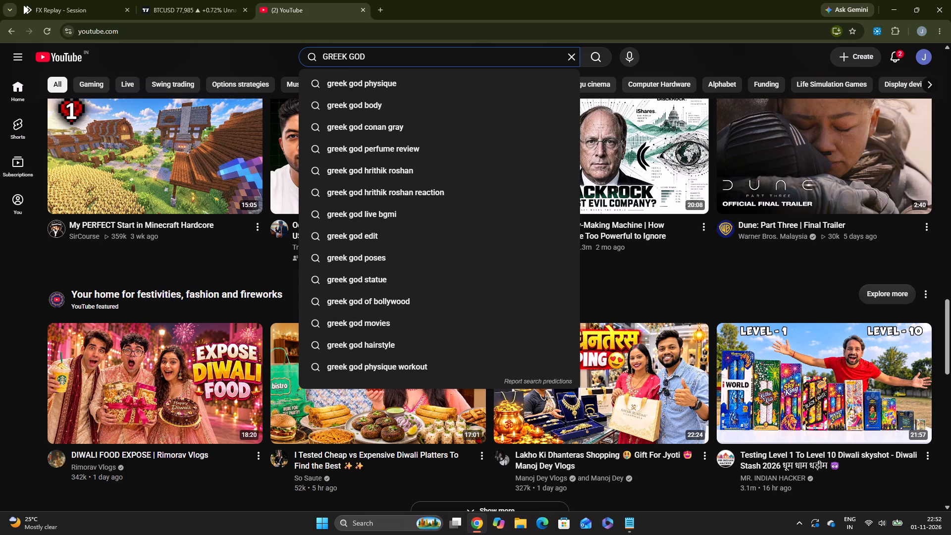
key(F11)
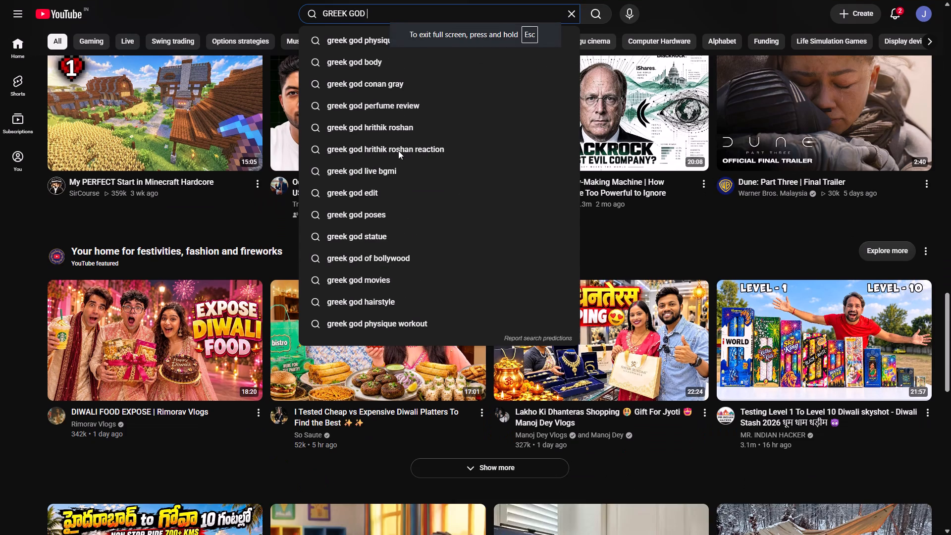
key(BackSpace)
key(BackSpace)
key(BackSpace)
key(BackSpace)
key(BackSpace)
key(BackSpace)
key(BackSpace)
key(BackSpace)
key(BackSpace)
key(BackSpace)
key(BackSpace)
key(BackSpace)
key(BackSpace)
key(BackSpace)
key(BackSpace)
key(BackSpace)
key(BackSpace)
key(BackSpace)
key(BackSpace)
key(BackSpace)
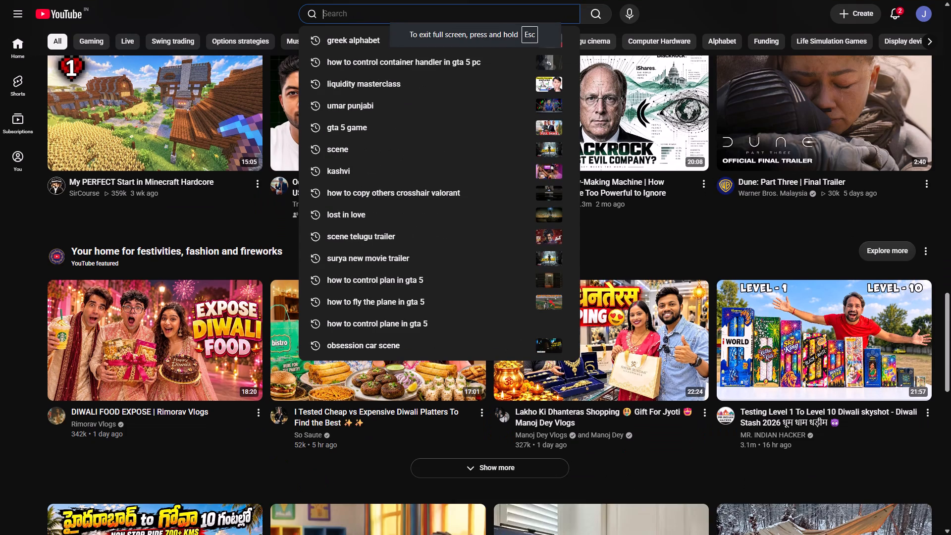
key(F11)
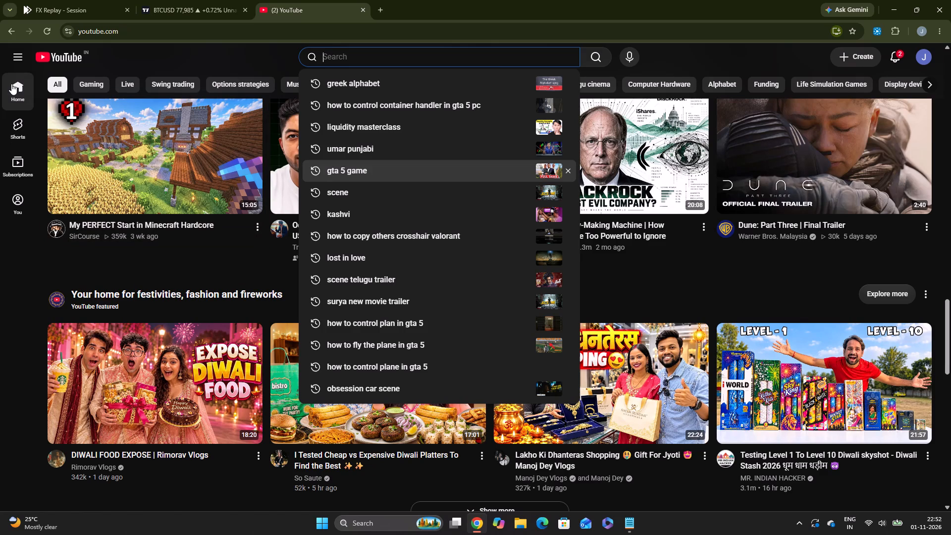
Open the Watch Later playlist on YouTube and look through its saved videos.
click(11, 84)
click(18, 53)
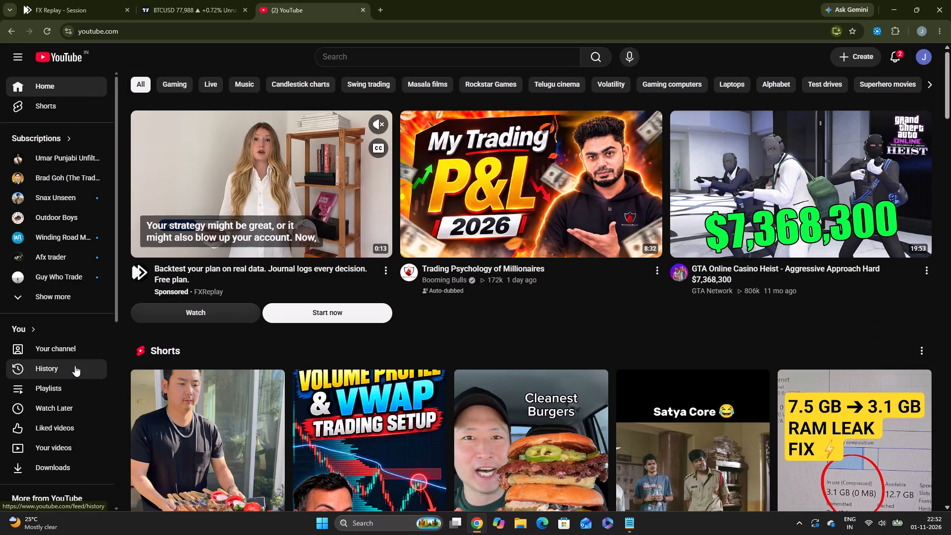
scroll(75, 366, down, 2)
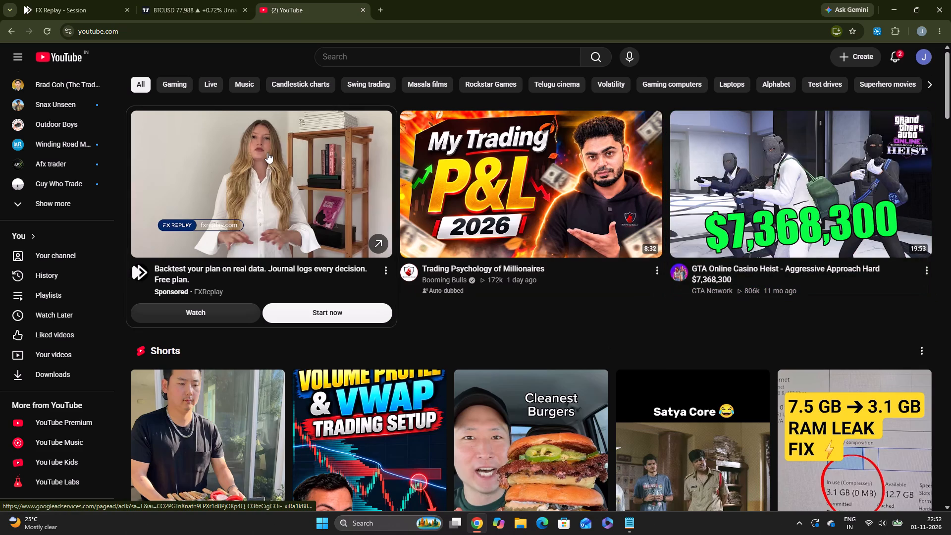
click(49, 321)
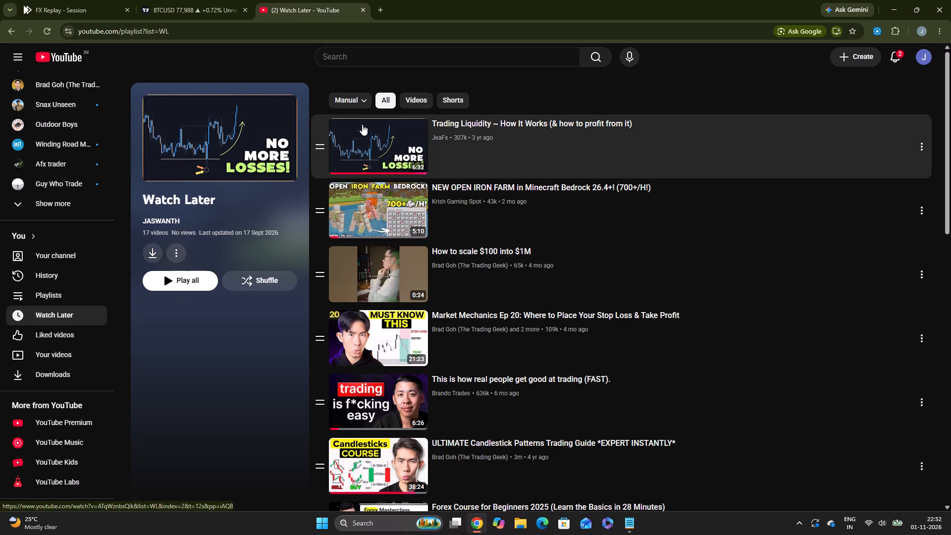
scroll(401, 434, down, 1)
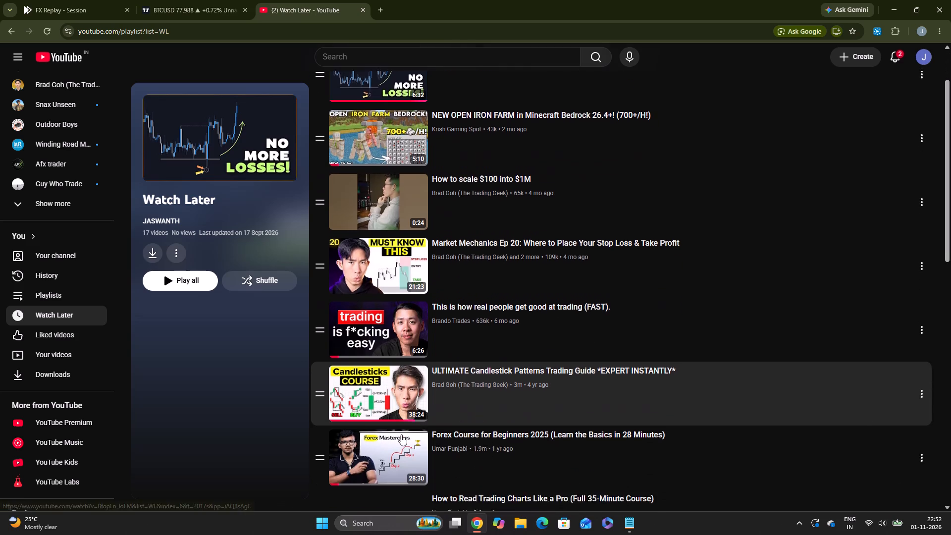
scroll(401, 434, down, 4)
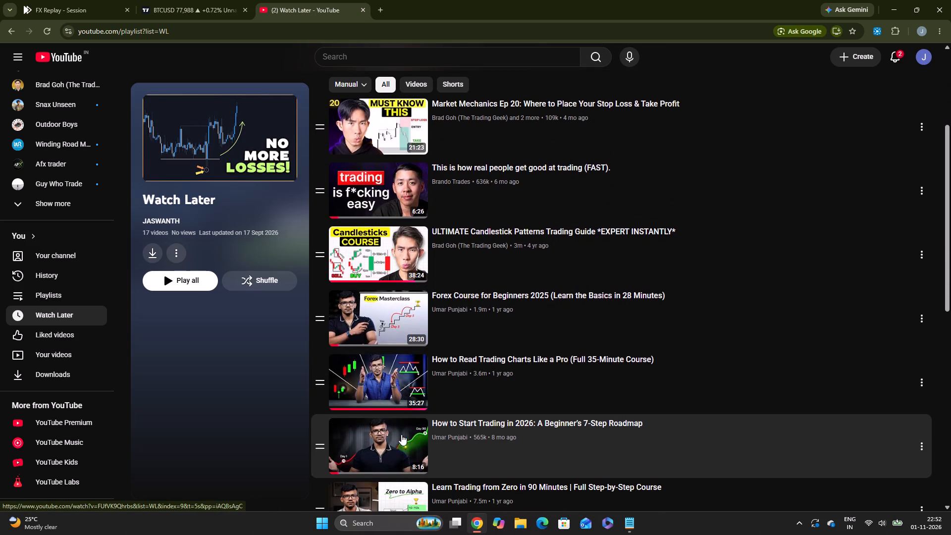
scroll(401, 434, down, 7)
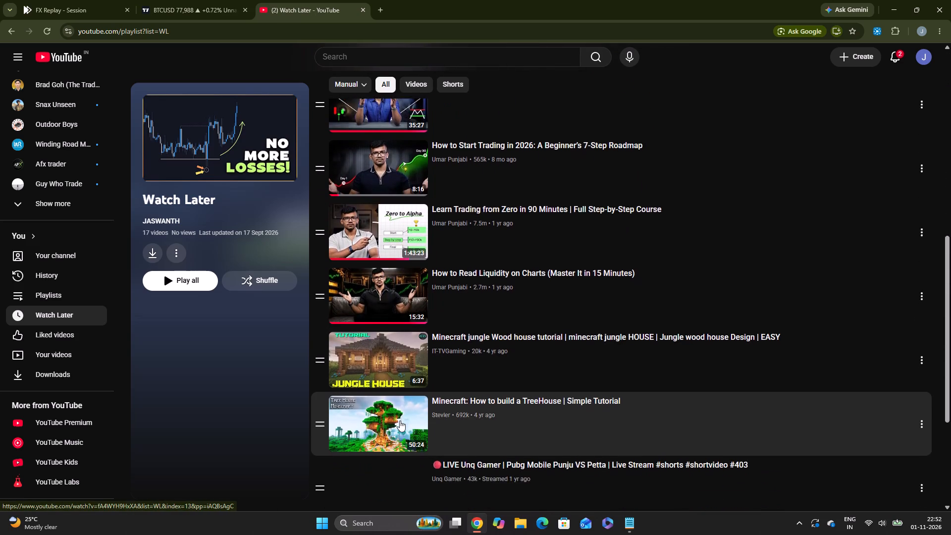
scroll(400, 421, down, 3)
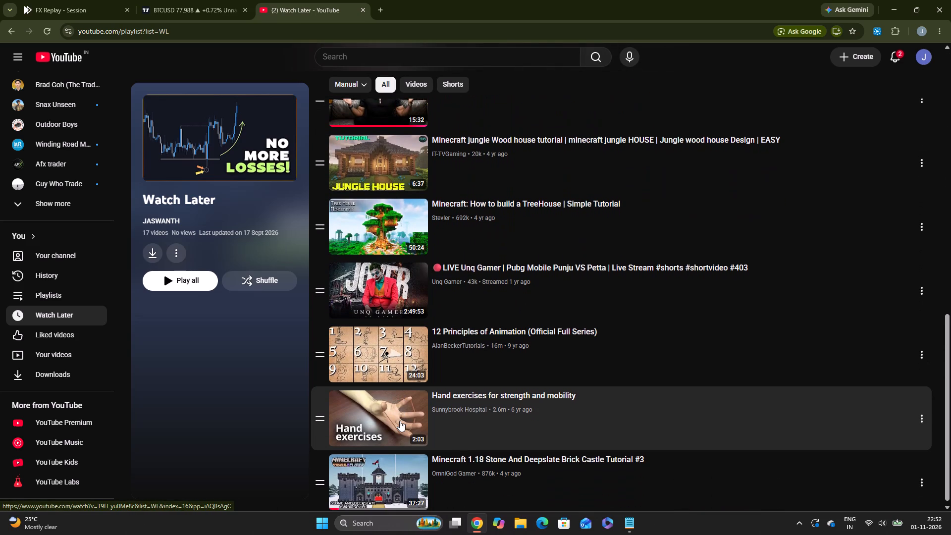
scroll(400, 421, down, 2)
scroll(400, 421, up, 3)
scroll(400, 421, down, 3)
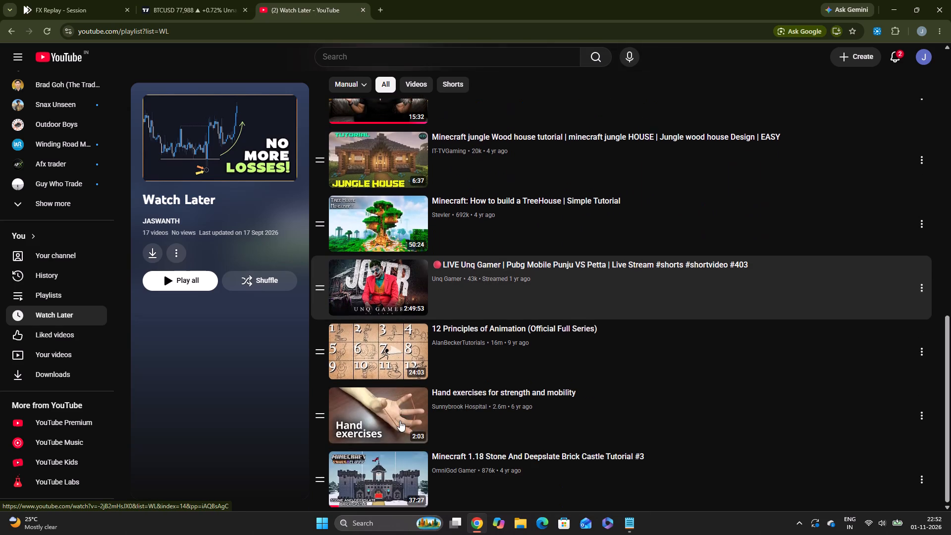
scroll(400, 421, up, 13)
scroll(400, 421, down, 3)
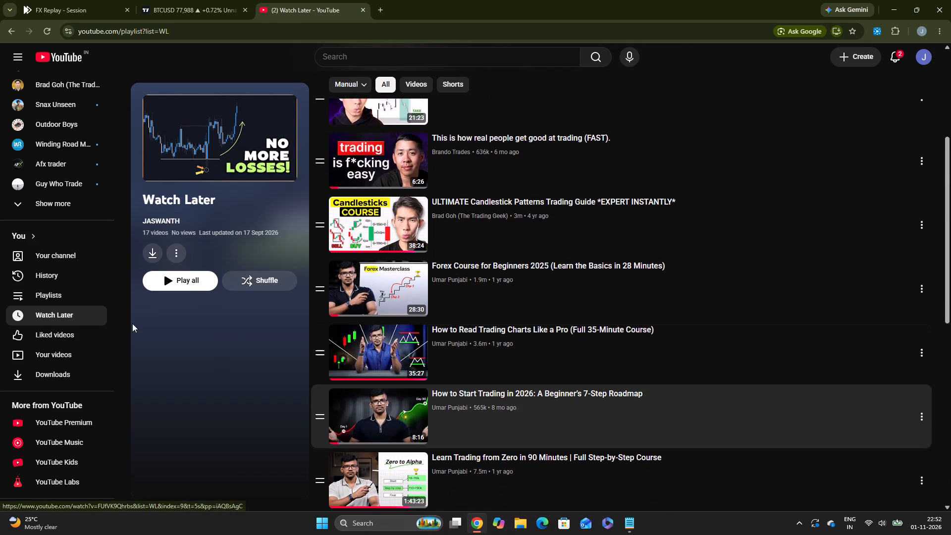
Open the account's Playlists page and look through the saved playlists.
click(56, 285)
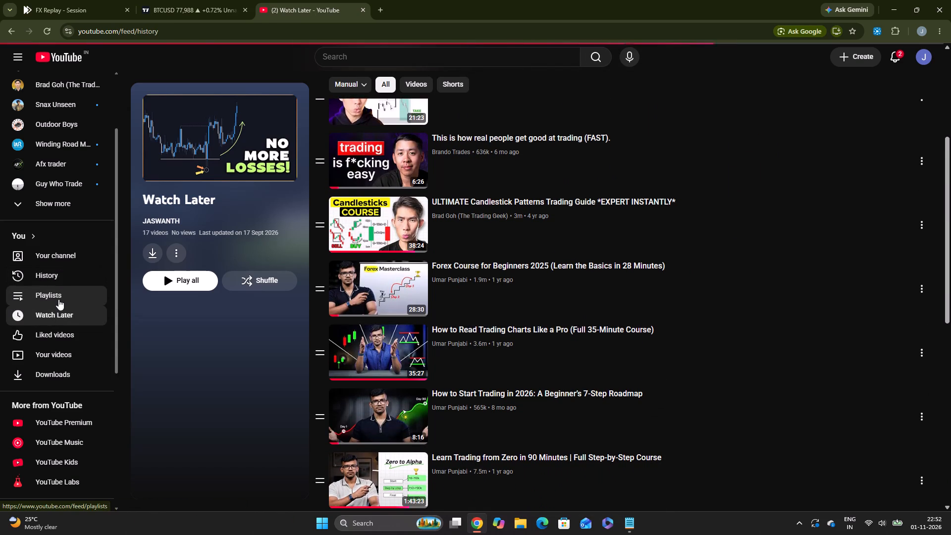
click(58, 299)
click(58, 299)
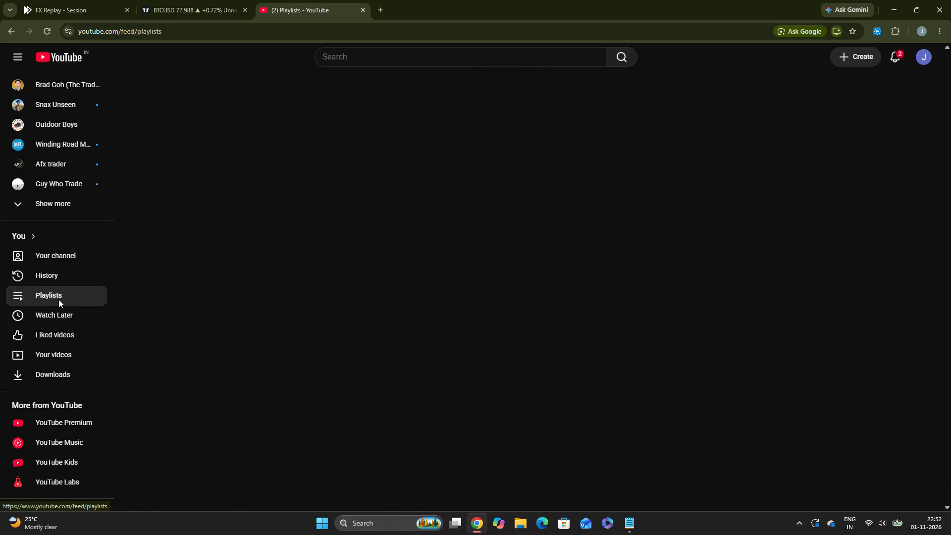
scroll(344, 370, down, 1)
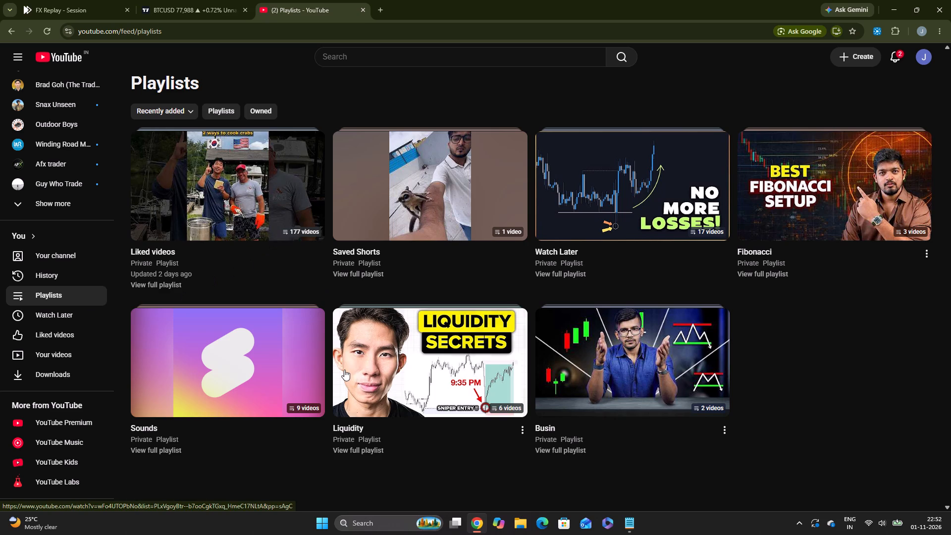
scroll(344, 370, down, 1)
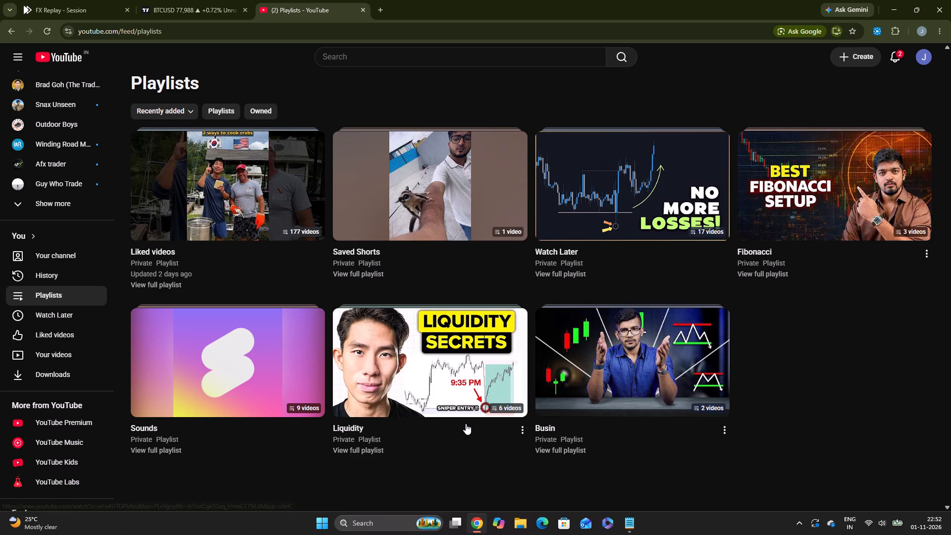
Open the Liquidity playlist, start its first video, "Liquidity + Timing = Profit", and show the player in full screen.
click(465, 426)
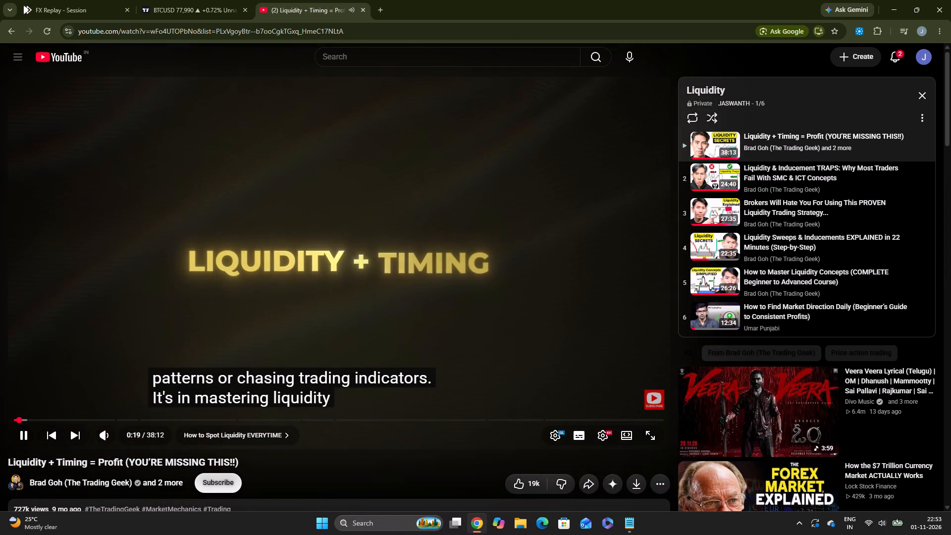
key(F11)
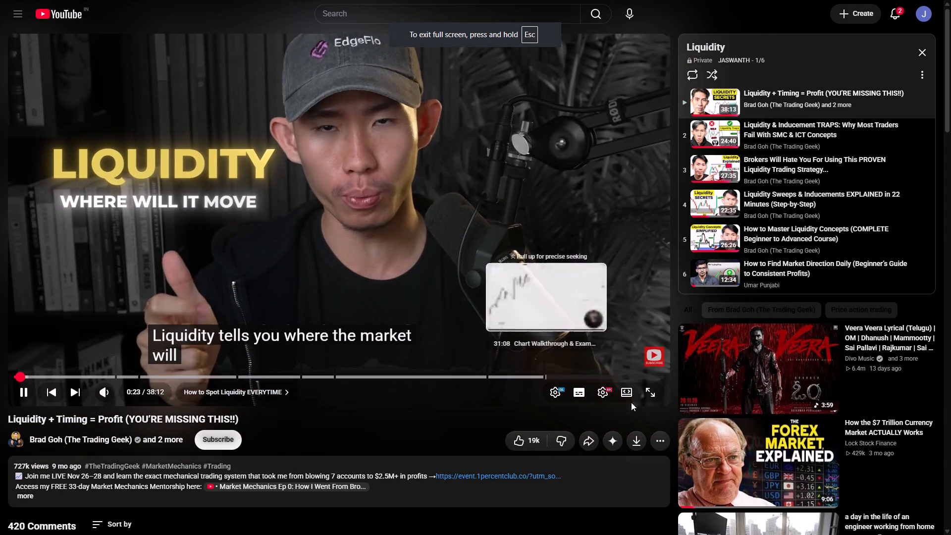
click(649, 390)
click(649, 390)
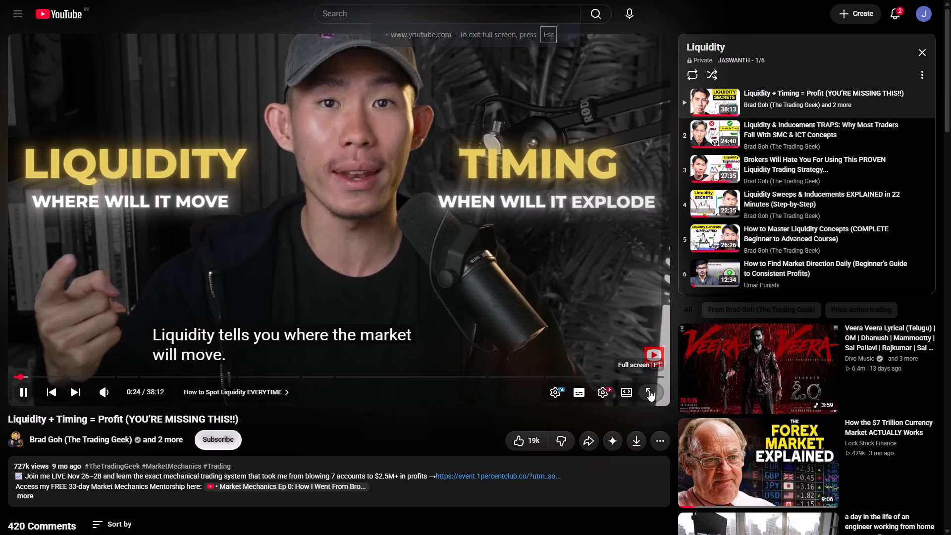
click(649, 390)
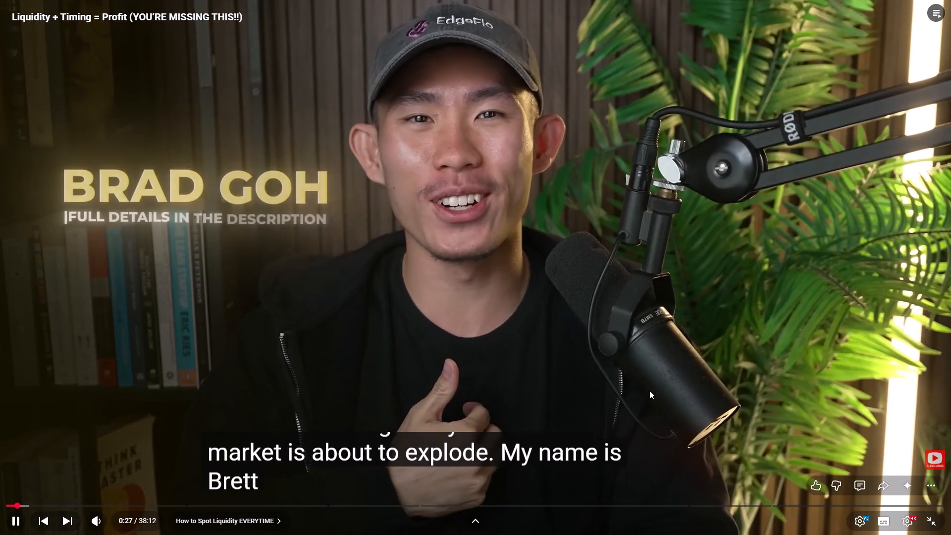
Skip forward through the video past the presenter's introduction to the explanation of how the market hunts liquidity.
key(Right)
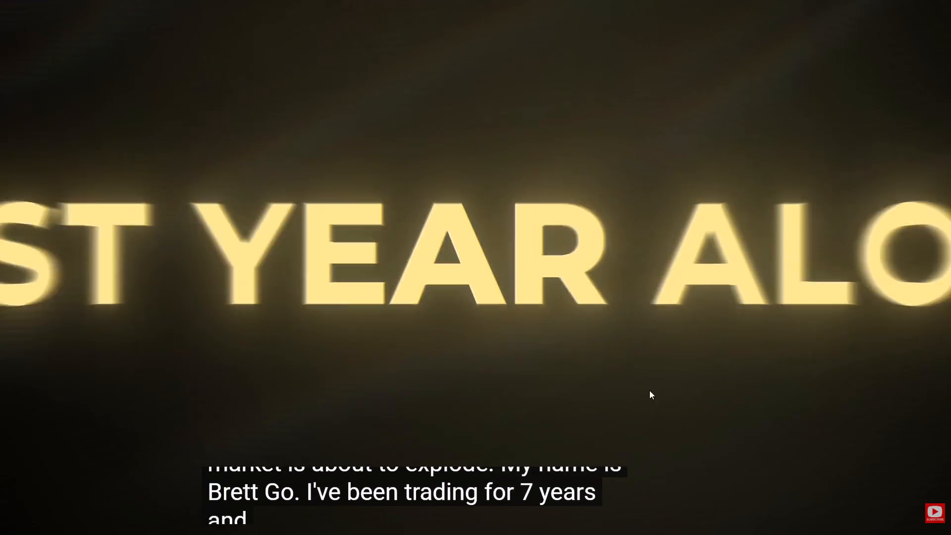
key(Right)
key(Right)
key(Right)
key(Right)
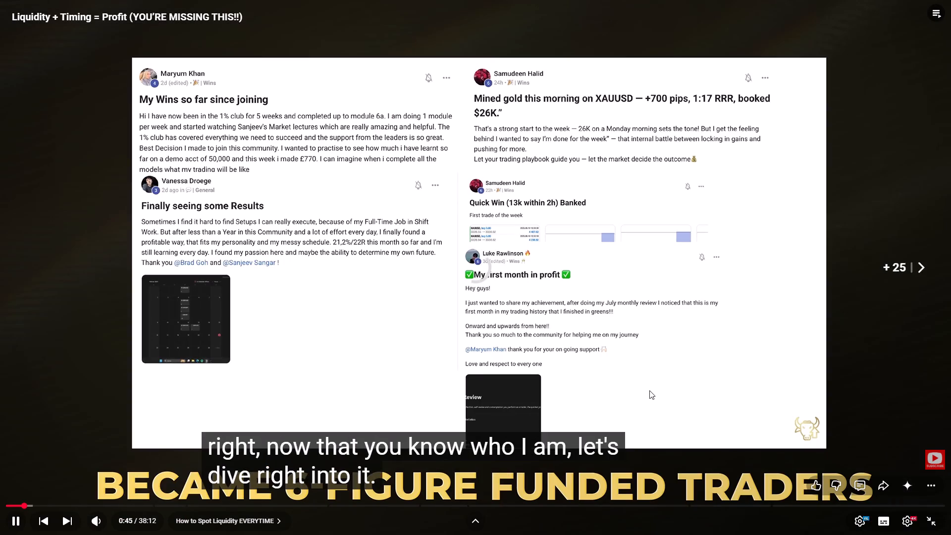
key(Right)
key(Right)
key(Right)
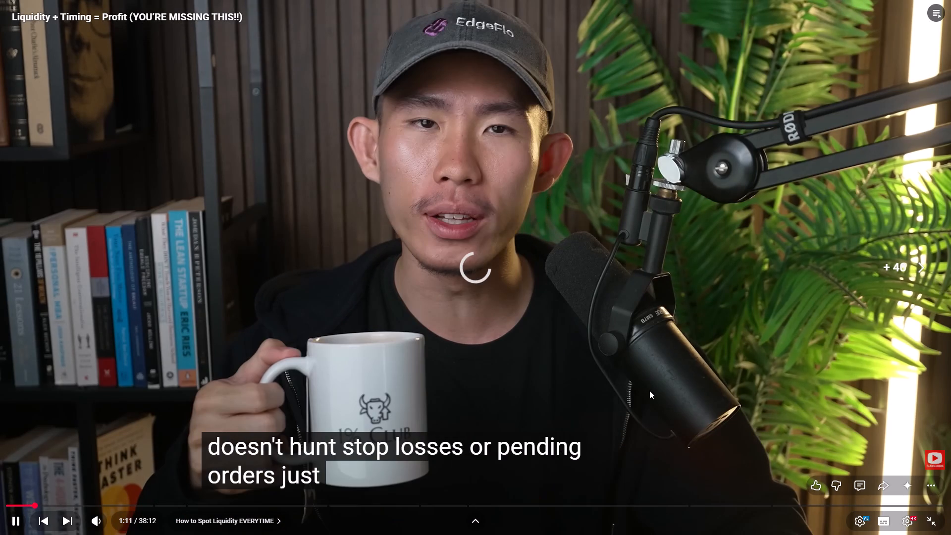
key(Right)
key(Right)
key(Right)
key(Right)
key(Right)
key(Right)
key(Right)
key(Right)
key(Right)
key(Right)
key(Right)
key(Right)
key(Right)
key(Right)
key(Right)
key(Right)
key(Right)
key(Right)
key(Right)
key(Right)
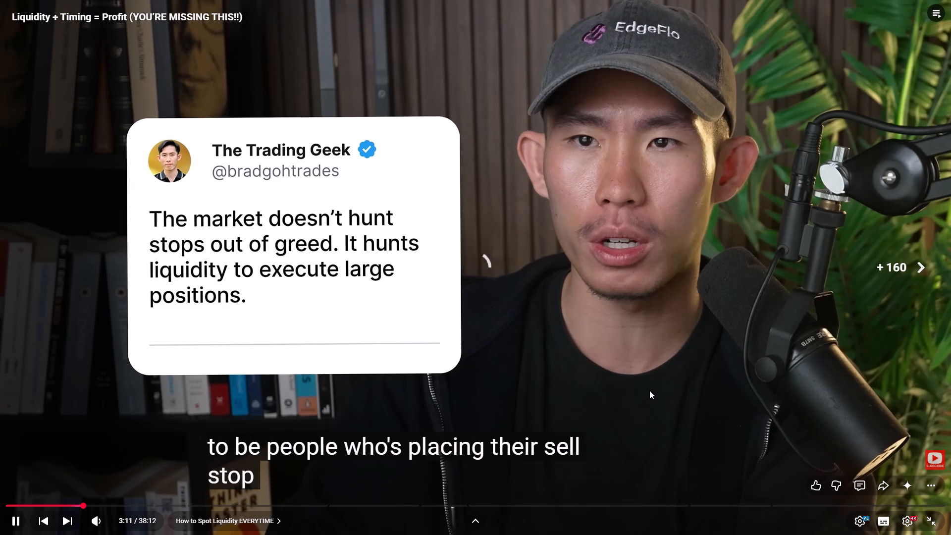
Rewind the video to the hand-drawn range example on the chart at about 3:08.
key(Left)
key(Left)
key(Left)
key(Left)
key(Left)
key(Left)
key(Left)
key(Left)
key(Left)
key(Left)
key(Left)
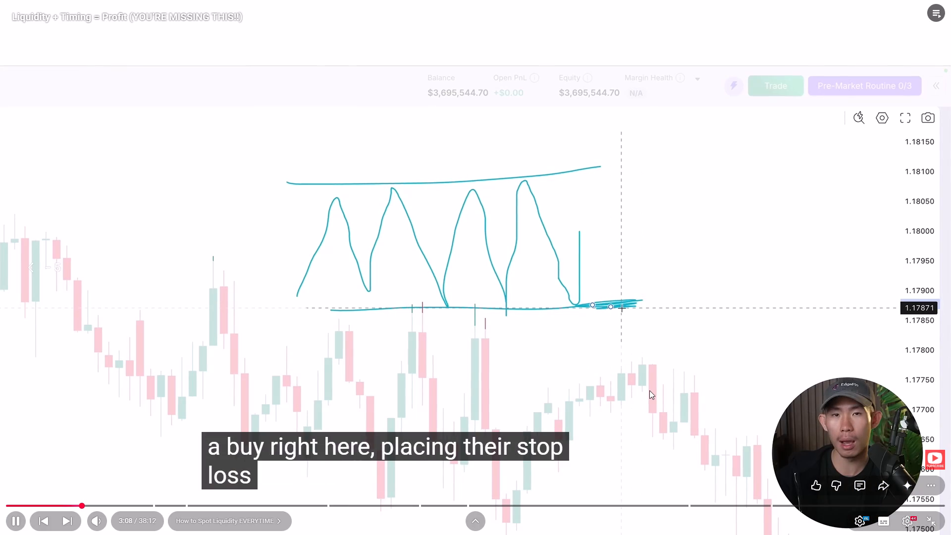